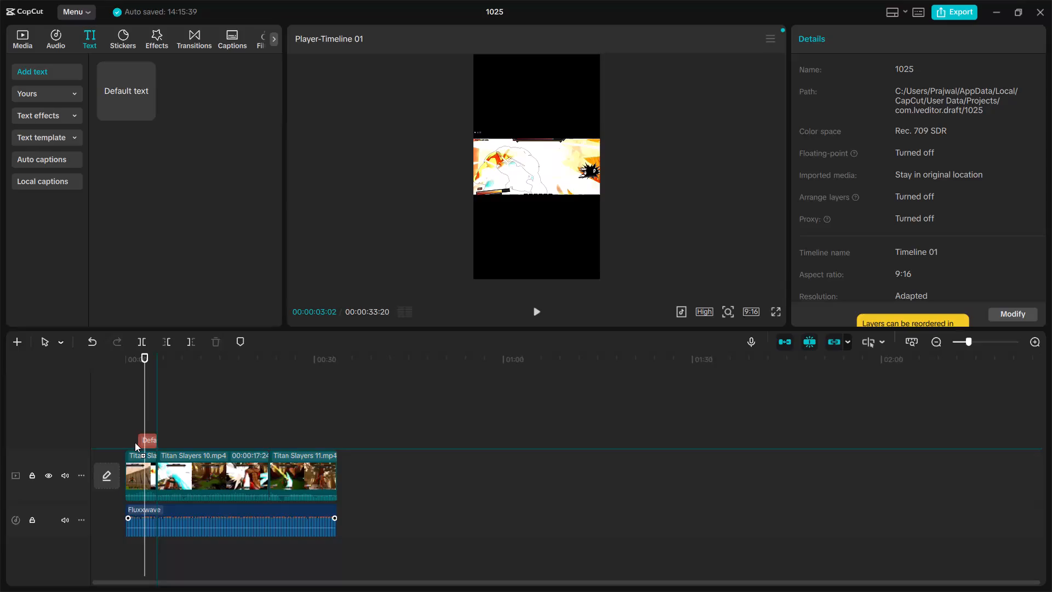
Add a second default text clip at the start of the timeline, on a new track above the first text clip.
{"action": "left_click_drag", "start_coordinate": [125, 91], "coordinate": [134, 123]}
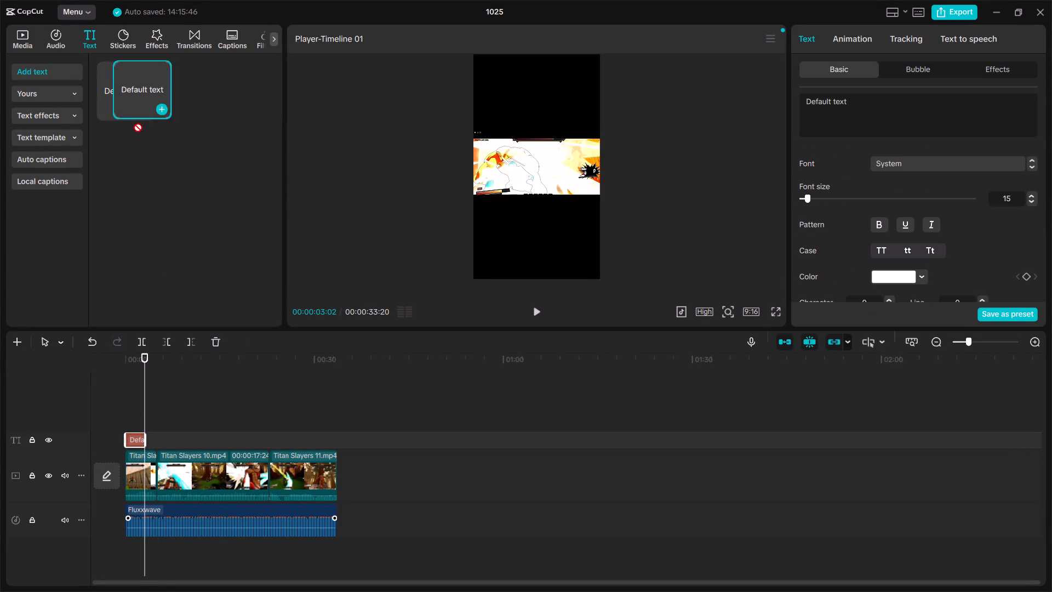
{"action": "left_click_drag", "start_coordinate": [134, 123], "coordinate": [129, 422]}
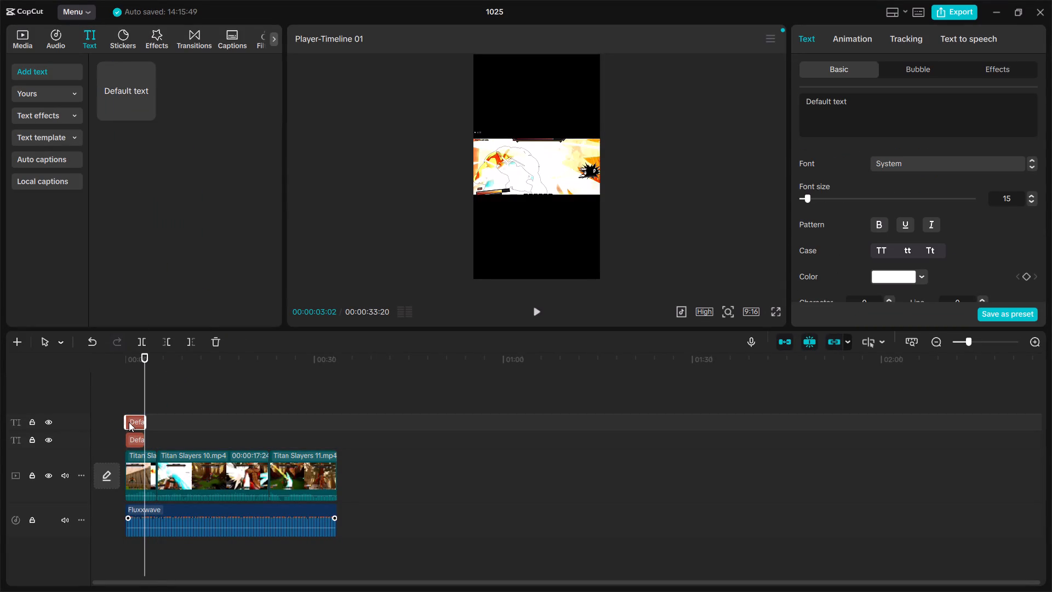
{"action": "left_click", "coordinate": [865, 106]}
{"action": "key", "text": "super+c"}
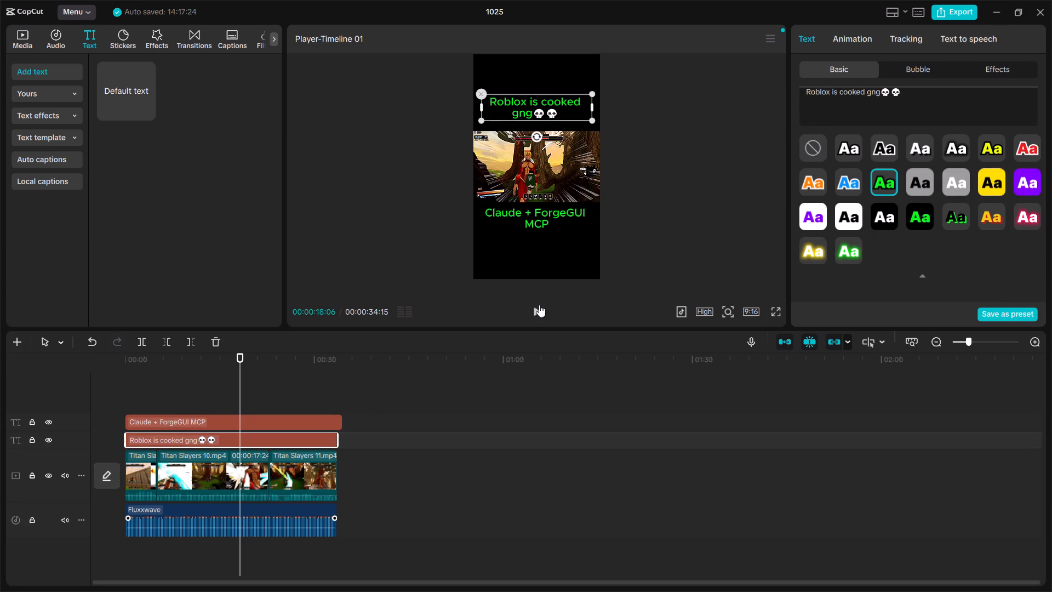
Play the edit from the current position and again from the beginning to review the captions over the video.
{"action": "left_click", "coordinate": [536, 310]}
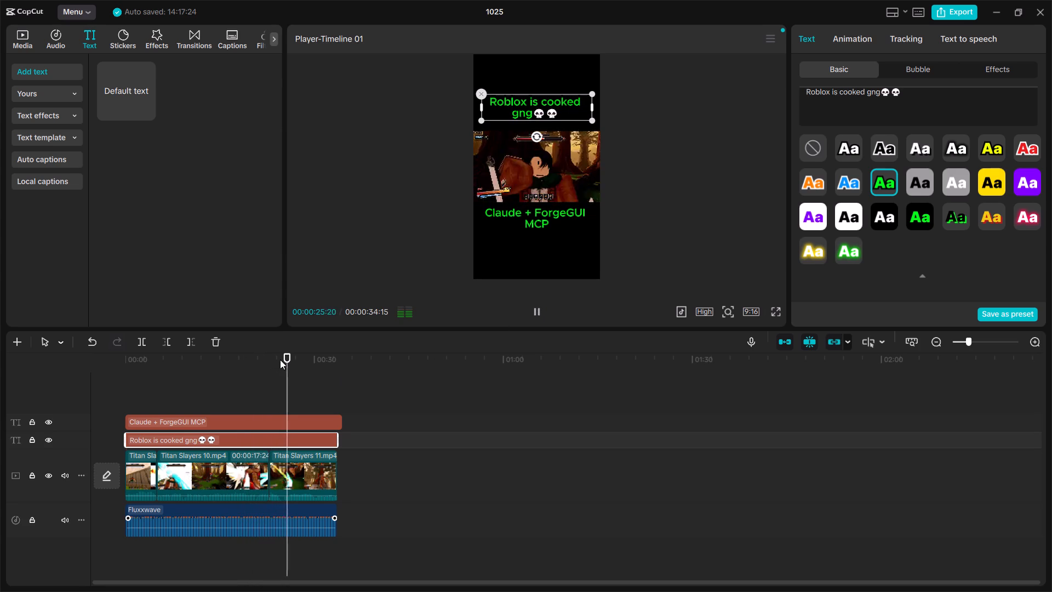
{"action": "left_click_drag", "start_coordinate": [293, 355], "coordinate": [88, 399]}
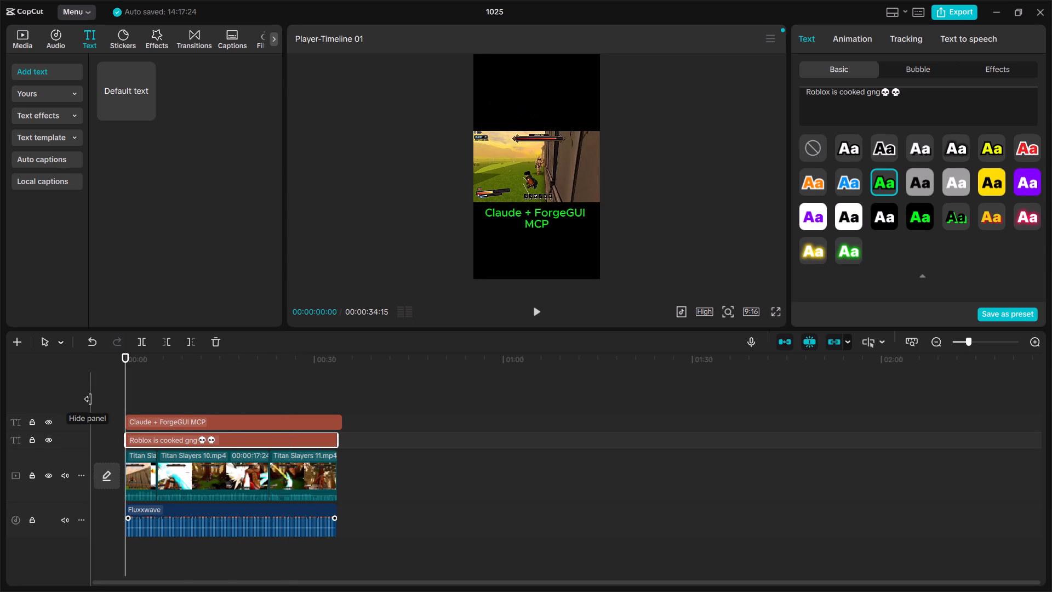
{"action": "key", "text": "space"}
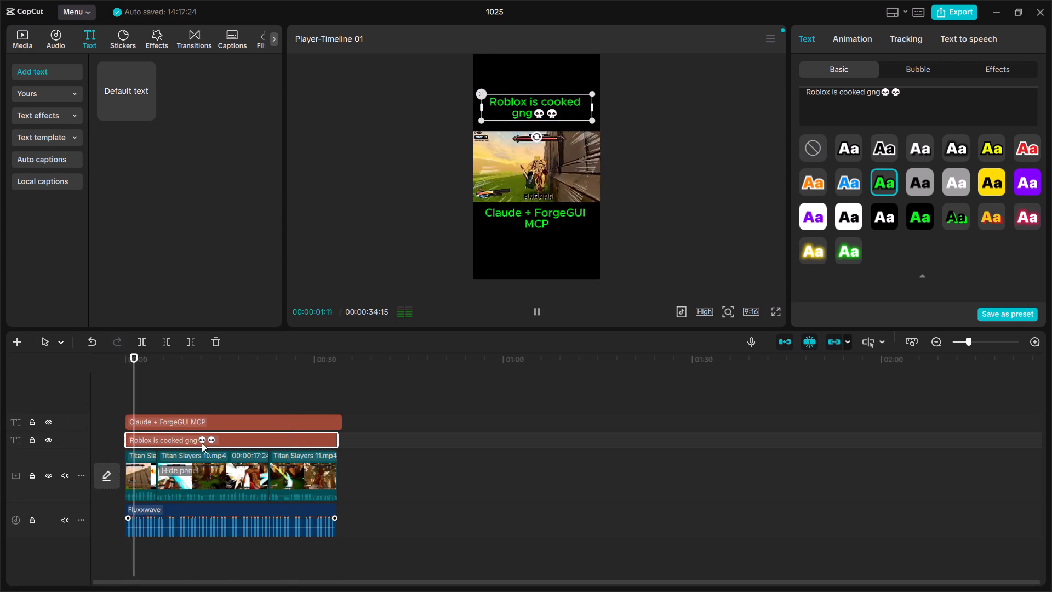
{"action": "left_click", "coordinate": [681, 185]}
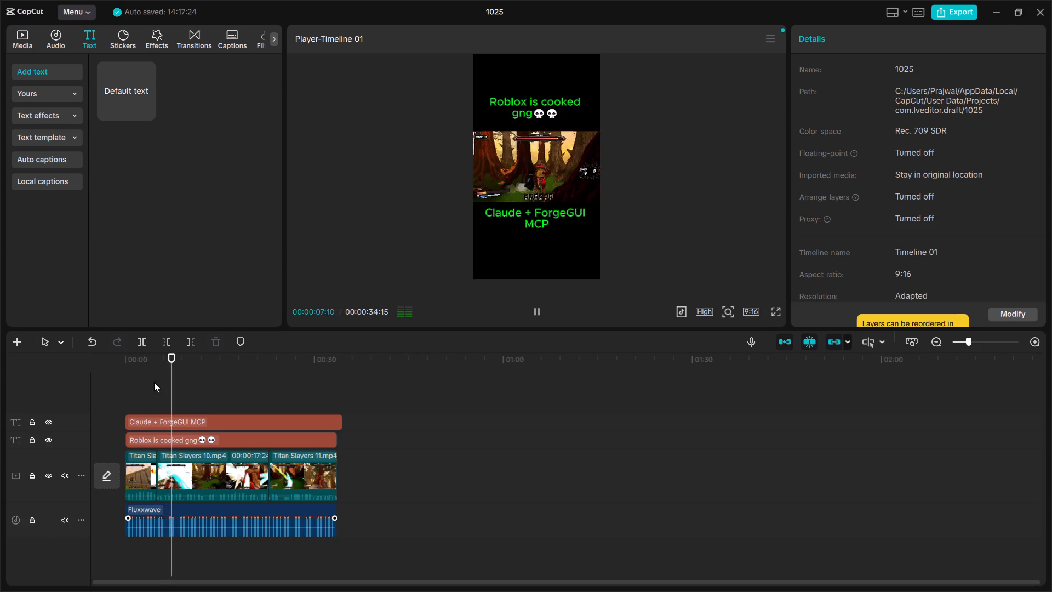
Minimise CapCut to bring up the ForgeGUI Showcase Campaign Guide in the browser.
{"action": "left_click", "coordinate": [1000, 12]}
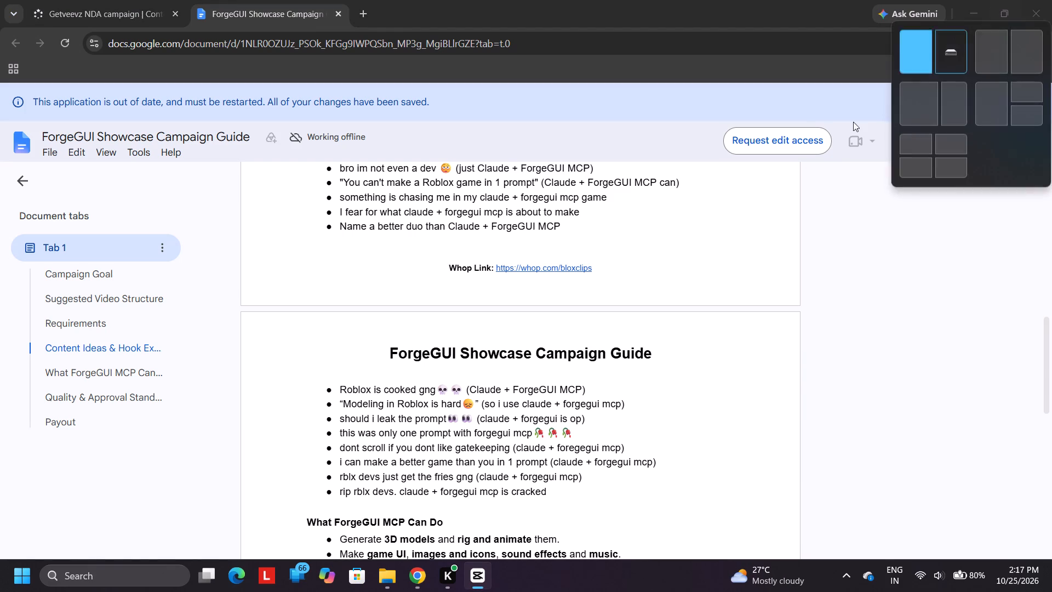
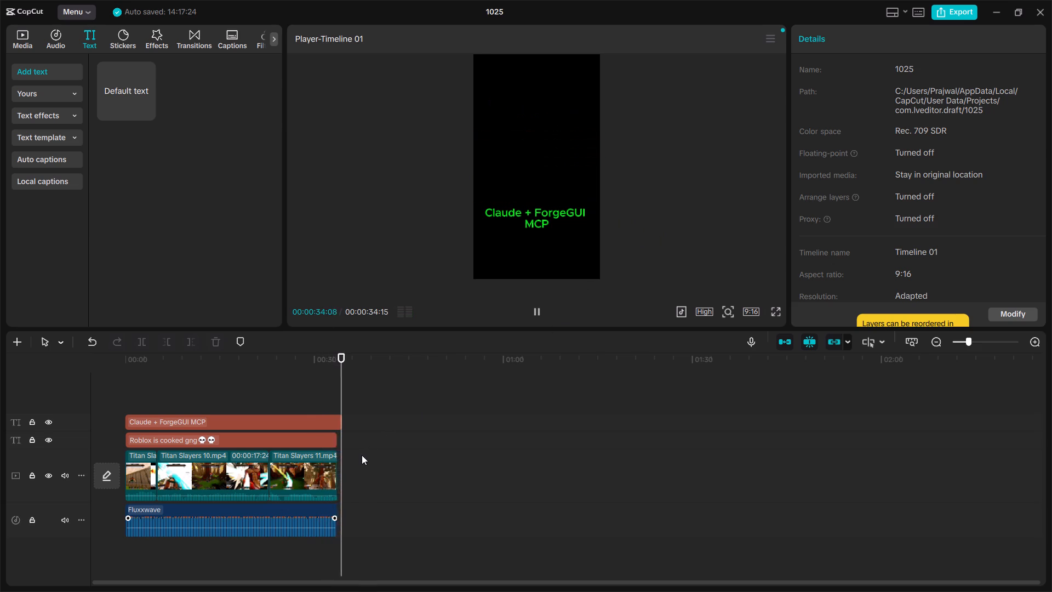
Trim the end of the "Claude + ForgeGUI MCP" caption to match the end of the gameplay footage at 00:00:33:20.
{"action": "left_click", "coordinate": [336, 422]}
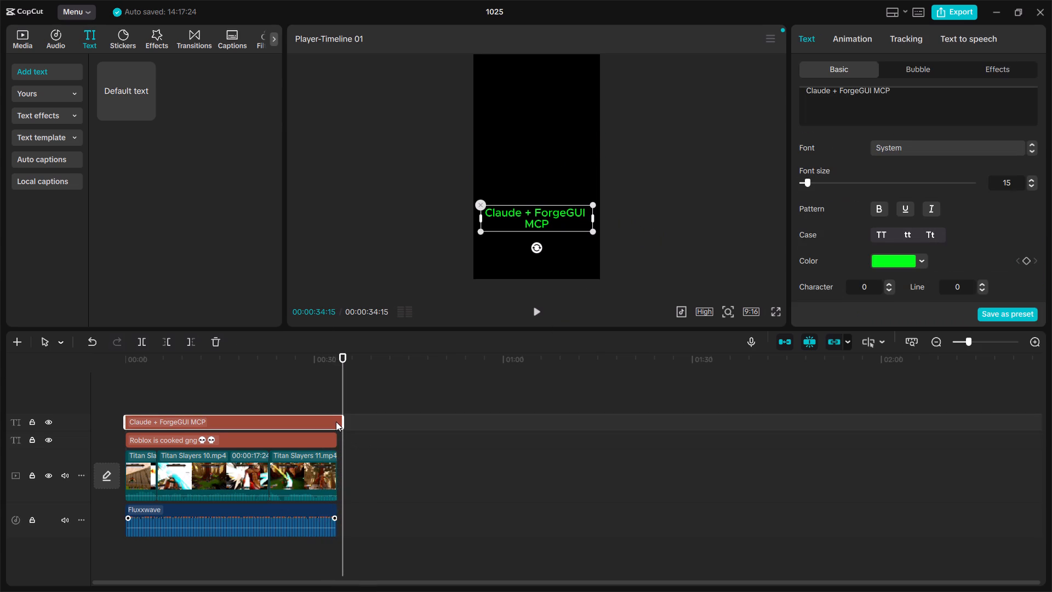
{"action": "left_click_drag", "start_coordinate": [343, 422], "coordinate": [333, 425]}
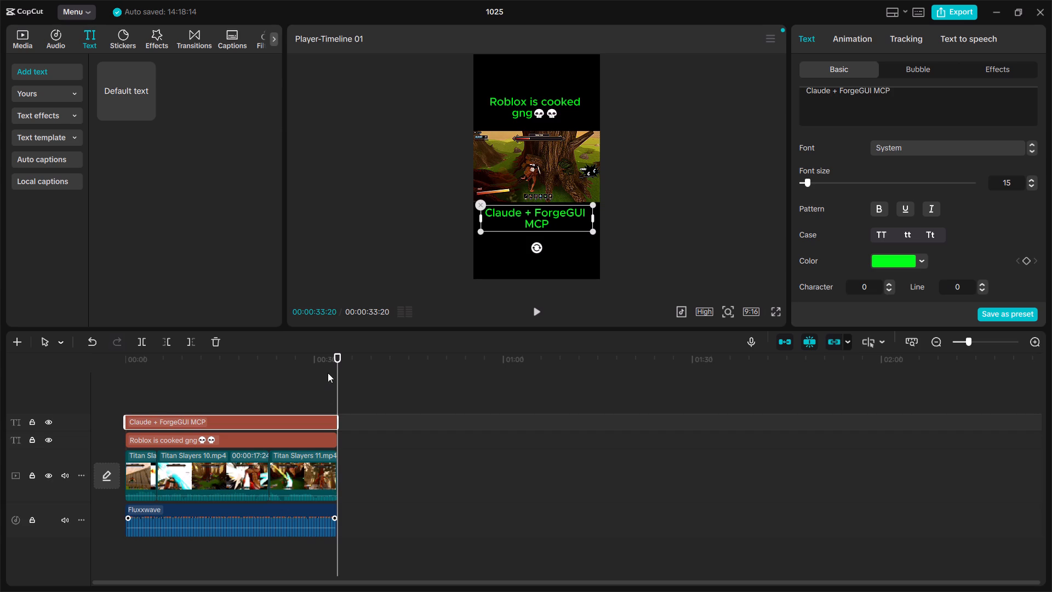
Extend the start of the "Roblox is cooked gng💀💀" caption back to the very beginning of the timeline.
{"action": "left_click_drag", "start_coordinate": [338, 354], "coordinate": [90, 398]}
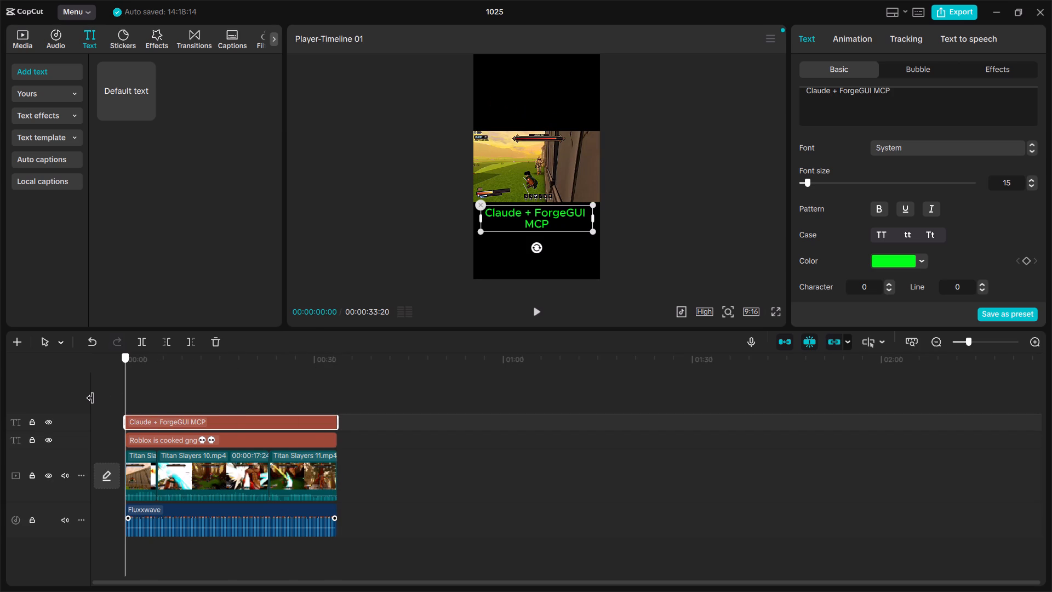
{"action": "left_click_drag", "start_coordinate": [90, 398], "coordinate": [86, 401]}
{"action": "left_click", "coordinate": [138, 445]}
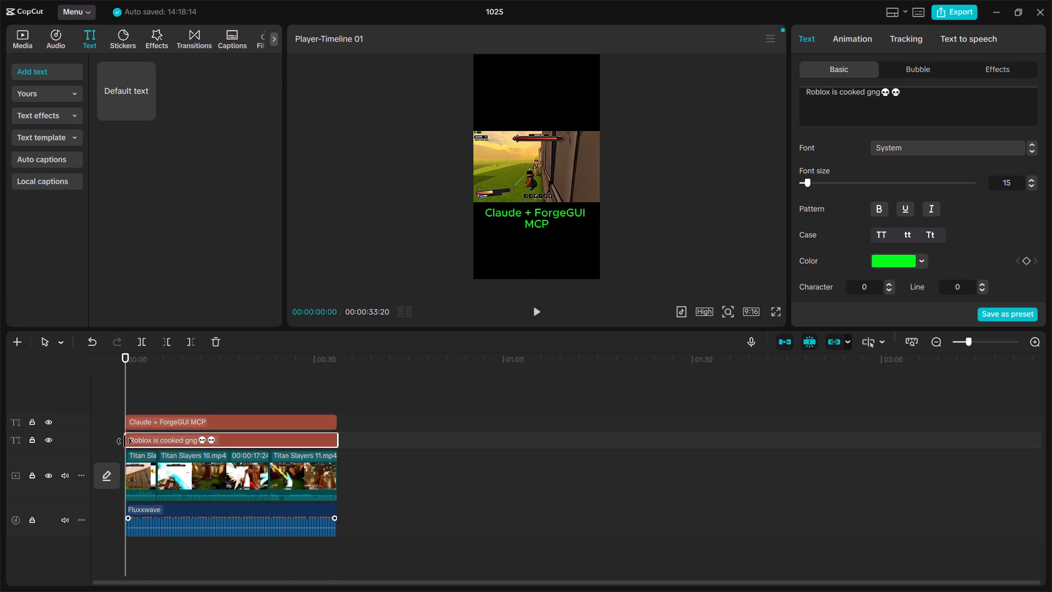
{"action": "left_click_drag", "start_coordinate": [124, 441], "coordinate": [118, 441]}
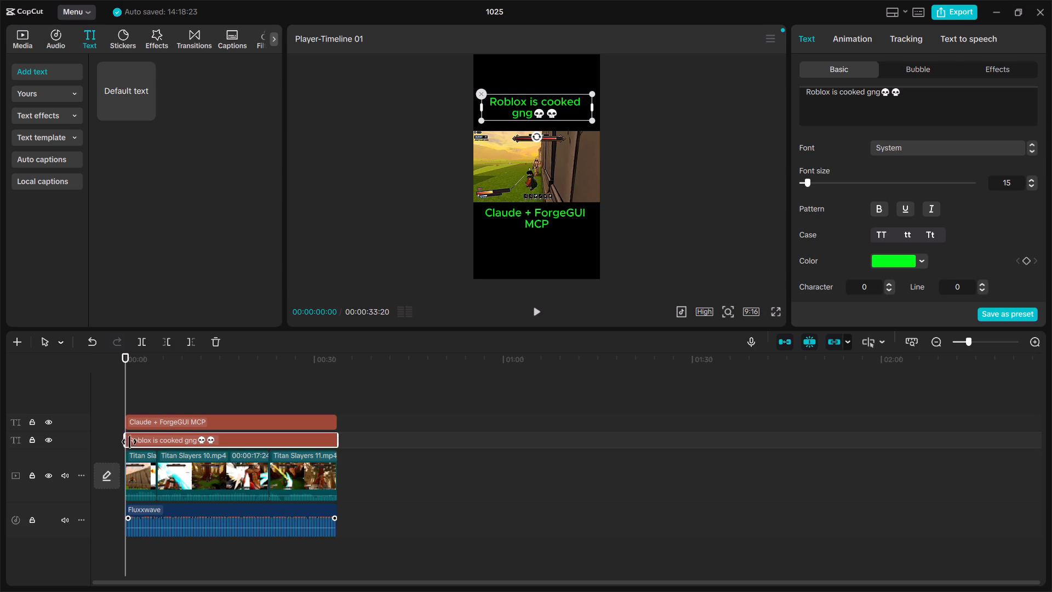
Play the opening moment briefly to check that both captions show from the start.
{"action": "left_click", "coordinate": [535, 312]}
{"action": "left_click", "coordinate": [535, 312]}
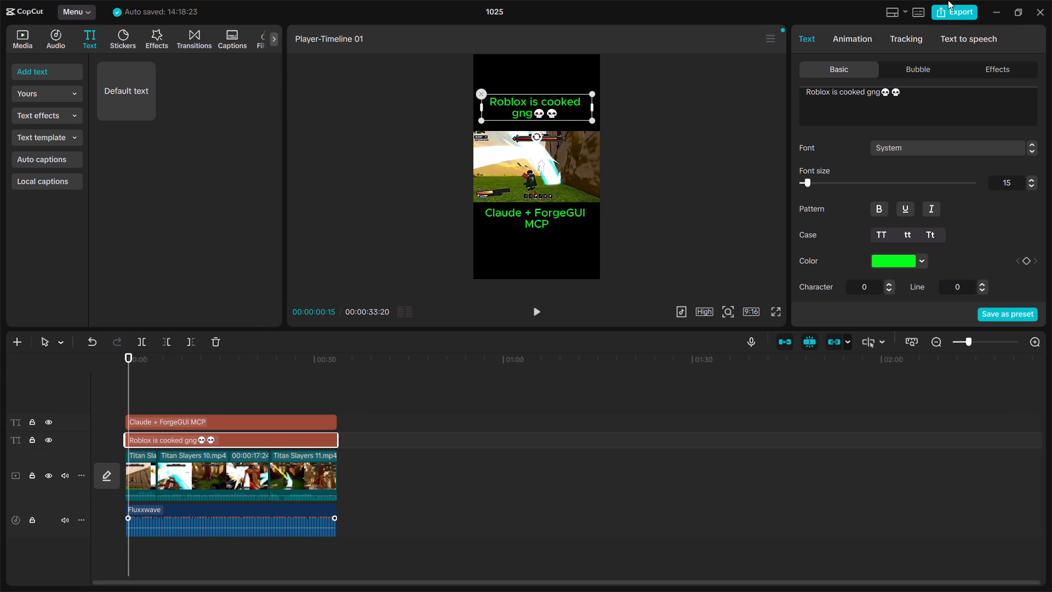
Export the video as 1025.mp4 to drive D at 1080P and 30fps, and close the sharing dialog without posting.
{"action": "left_click", "coordinate": [949, 9]}
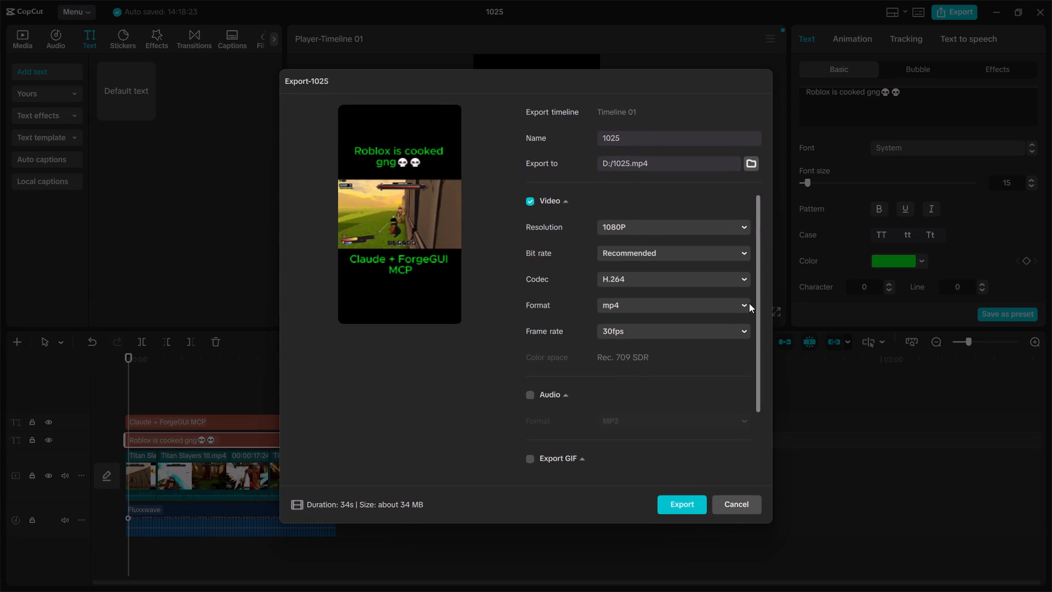
{"action": "left_click", "coordinate": [678, 501]}
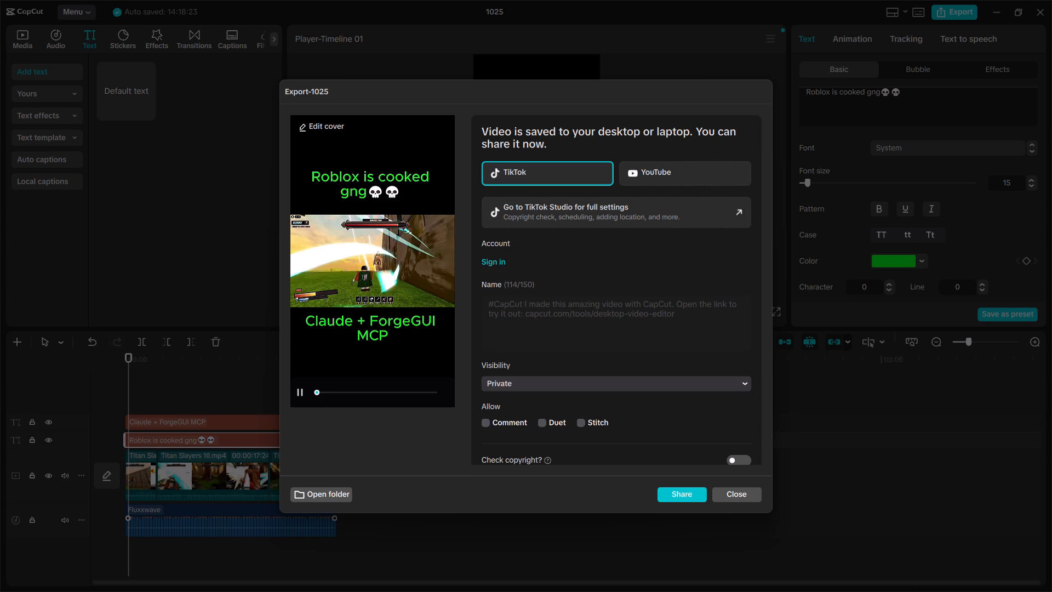
{"action": "left_click", "coordinate": [727, 496]}
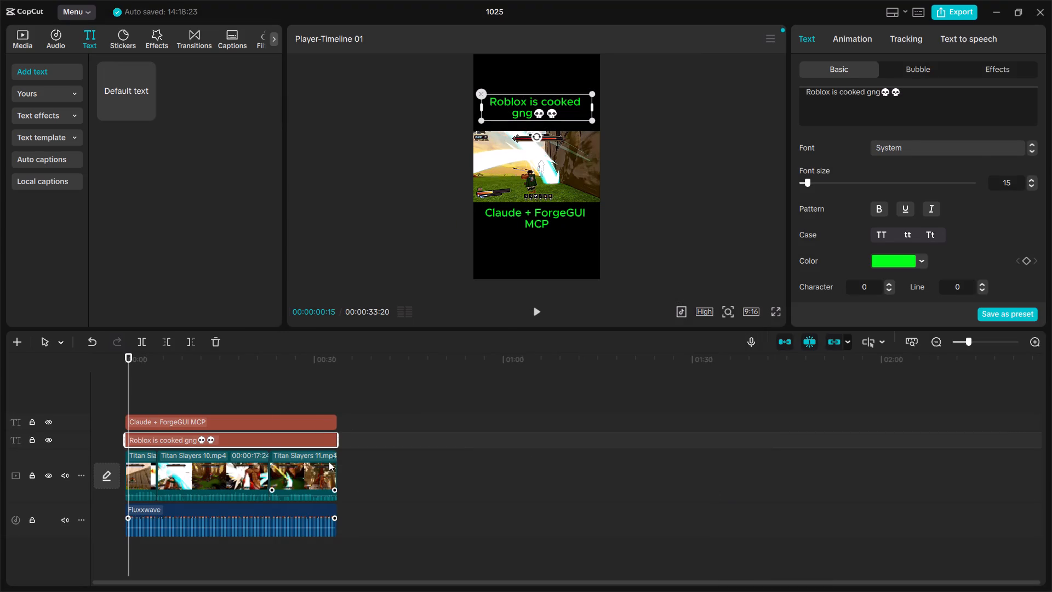
Append the Titan Slayers 3 and Titan Slayers 16 media clips after the existing footage on the main track.
{"action": "left_click", "coordinate": [325, 477]}
{"action": "left_click", "coordinate": [352, 483]}
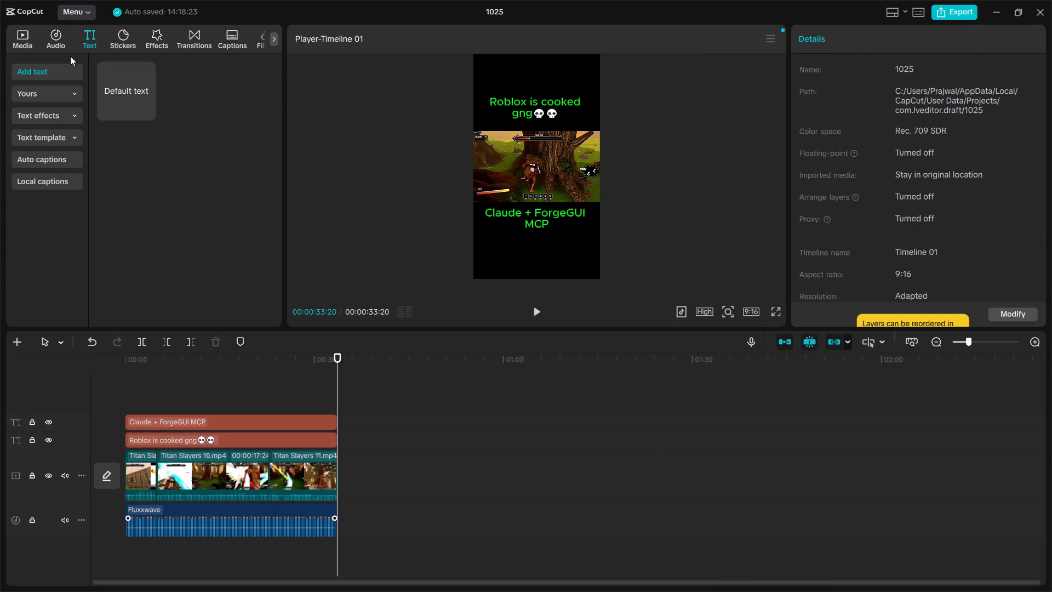
{"action": "left_click", "coordinate": [28, 44]}
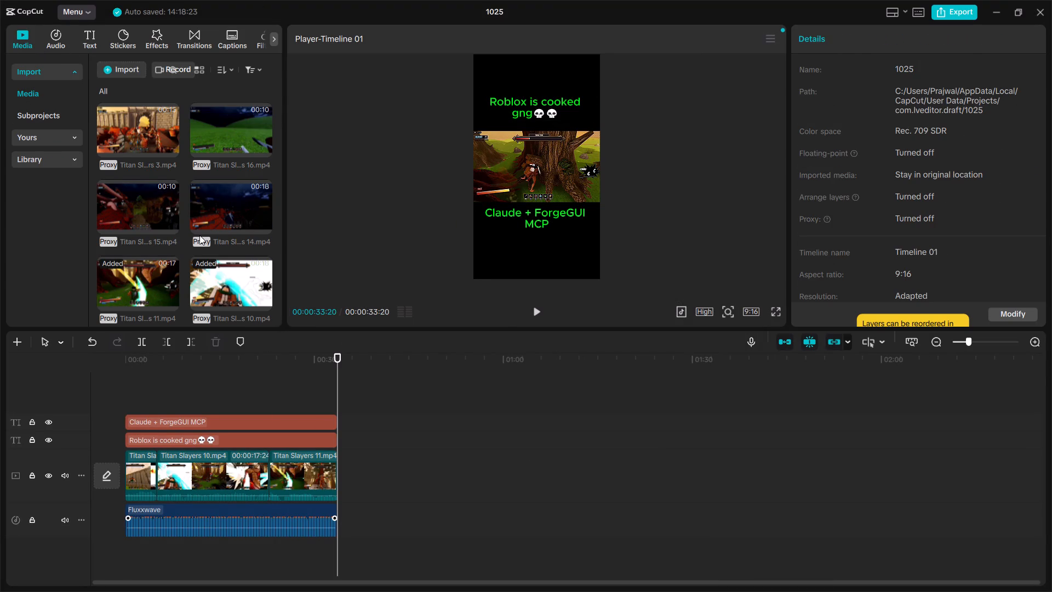
{"action": "left_click_drag", "start_coordinate": [131, 144], "coordinate": [358, 468]}
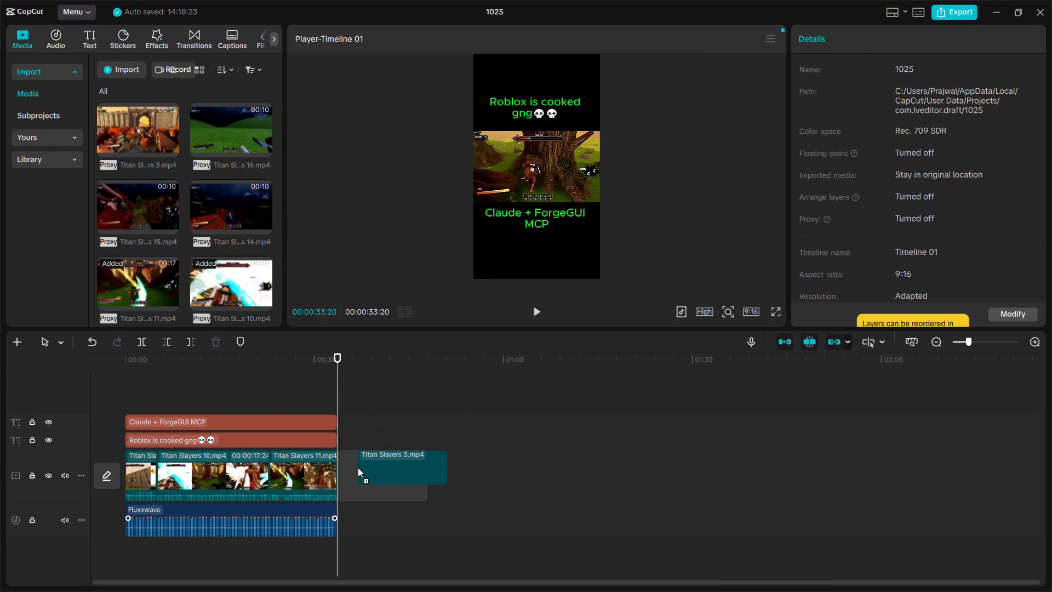
{"action": "left_click_drag", "start_coordinate": [358, 468], "coordinate": [359, 467]}
{"action": "left_click_drag", "start_coordinate": [224, 141], "coordinate": [330, 277]}
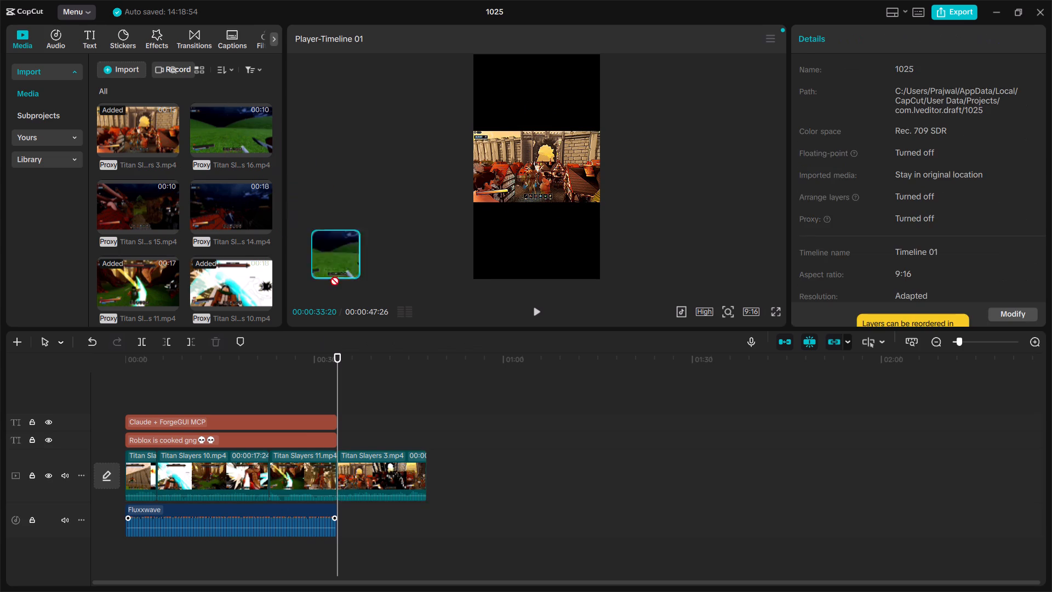
{"action": "left_click_drag", "start_coordinate": [330, 277], "coordinate": [428, 481]}
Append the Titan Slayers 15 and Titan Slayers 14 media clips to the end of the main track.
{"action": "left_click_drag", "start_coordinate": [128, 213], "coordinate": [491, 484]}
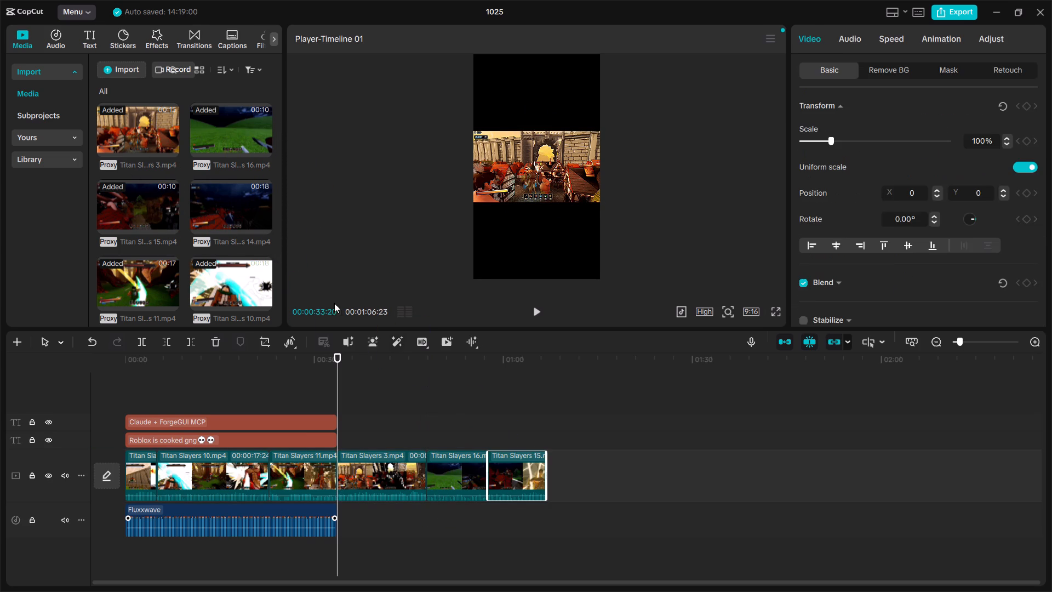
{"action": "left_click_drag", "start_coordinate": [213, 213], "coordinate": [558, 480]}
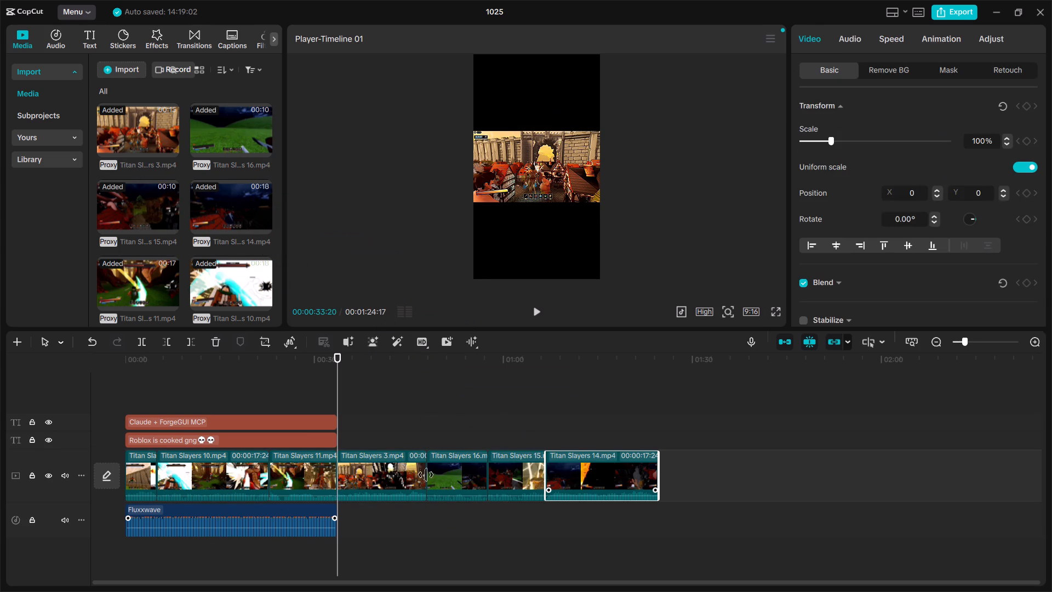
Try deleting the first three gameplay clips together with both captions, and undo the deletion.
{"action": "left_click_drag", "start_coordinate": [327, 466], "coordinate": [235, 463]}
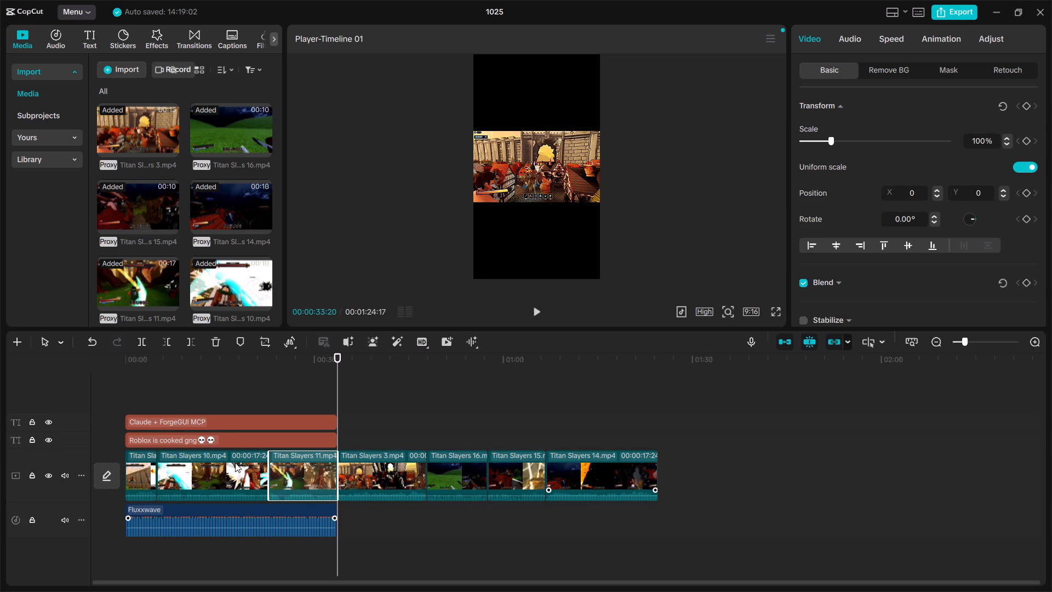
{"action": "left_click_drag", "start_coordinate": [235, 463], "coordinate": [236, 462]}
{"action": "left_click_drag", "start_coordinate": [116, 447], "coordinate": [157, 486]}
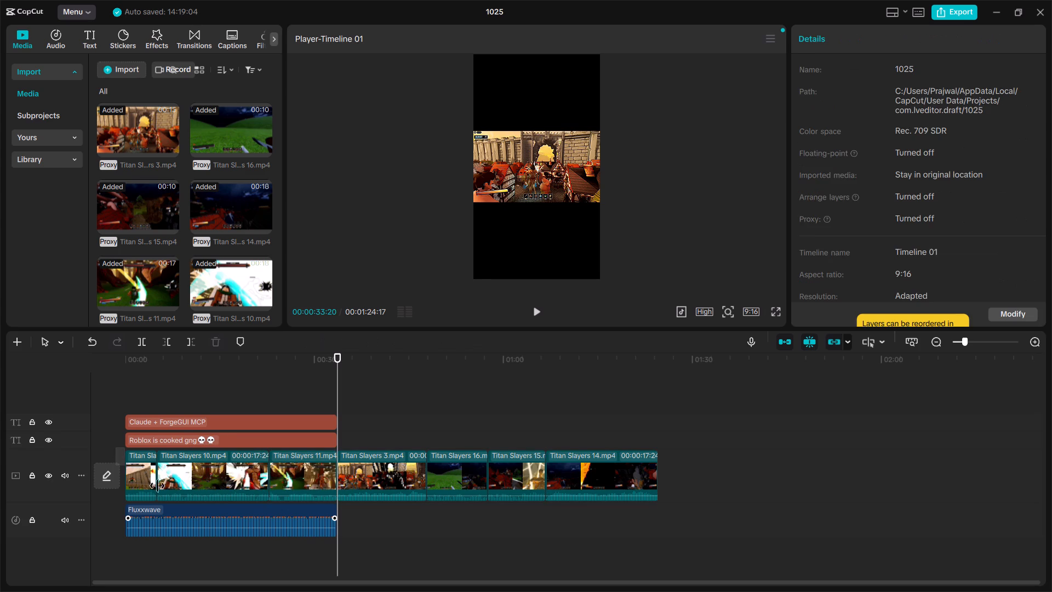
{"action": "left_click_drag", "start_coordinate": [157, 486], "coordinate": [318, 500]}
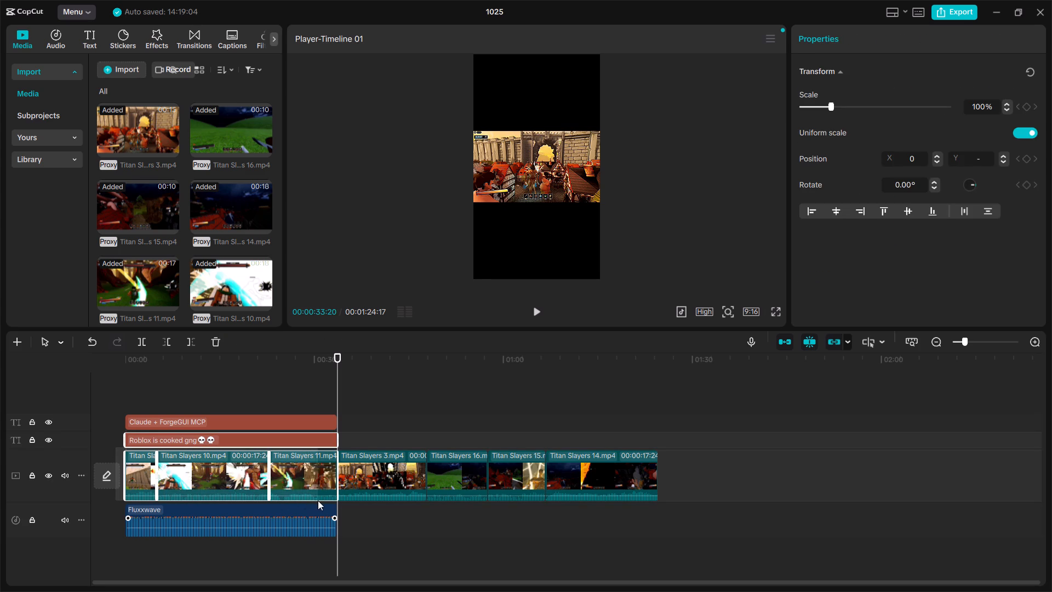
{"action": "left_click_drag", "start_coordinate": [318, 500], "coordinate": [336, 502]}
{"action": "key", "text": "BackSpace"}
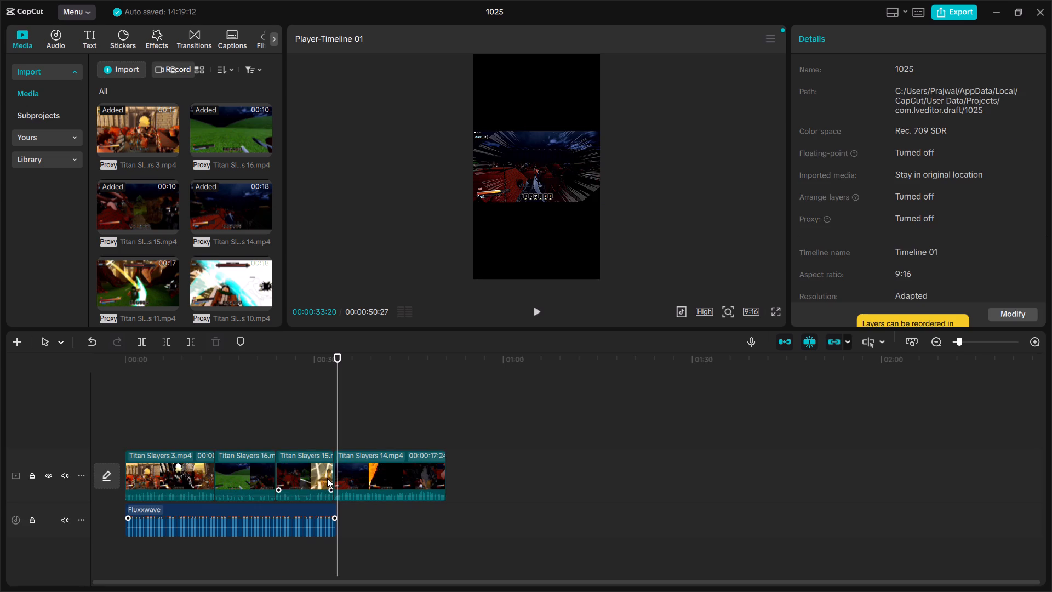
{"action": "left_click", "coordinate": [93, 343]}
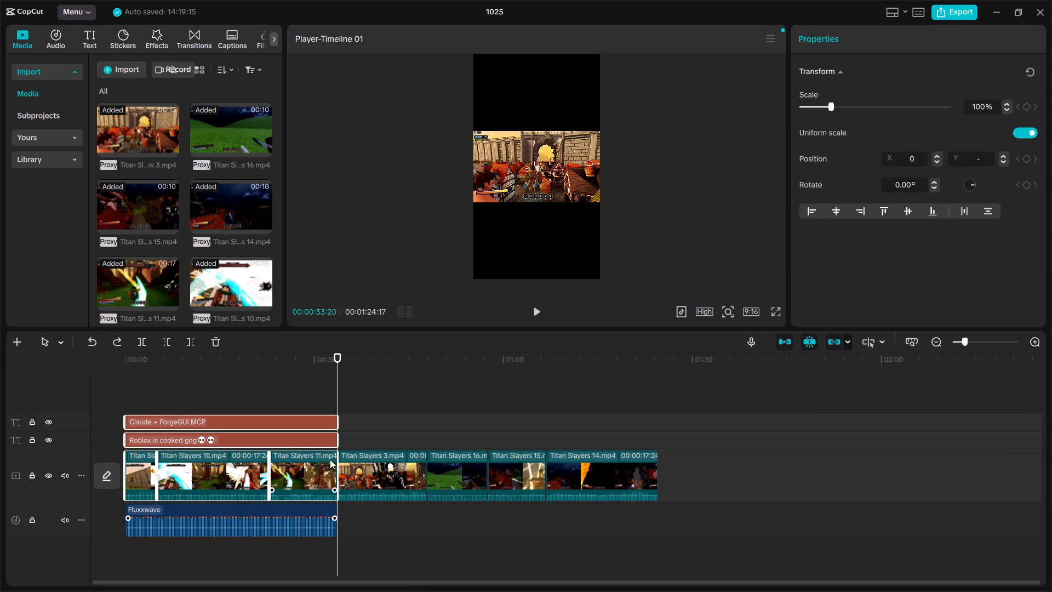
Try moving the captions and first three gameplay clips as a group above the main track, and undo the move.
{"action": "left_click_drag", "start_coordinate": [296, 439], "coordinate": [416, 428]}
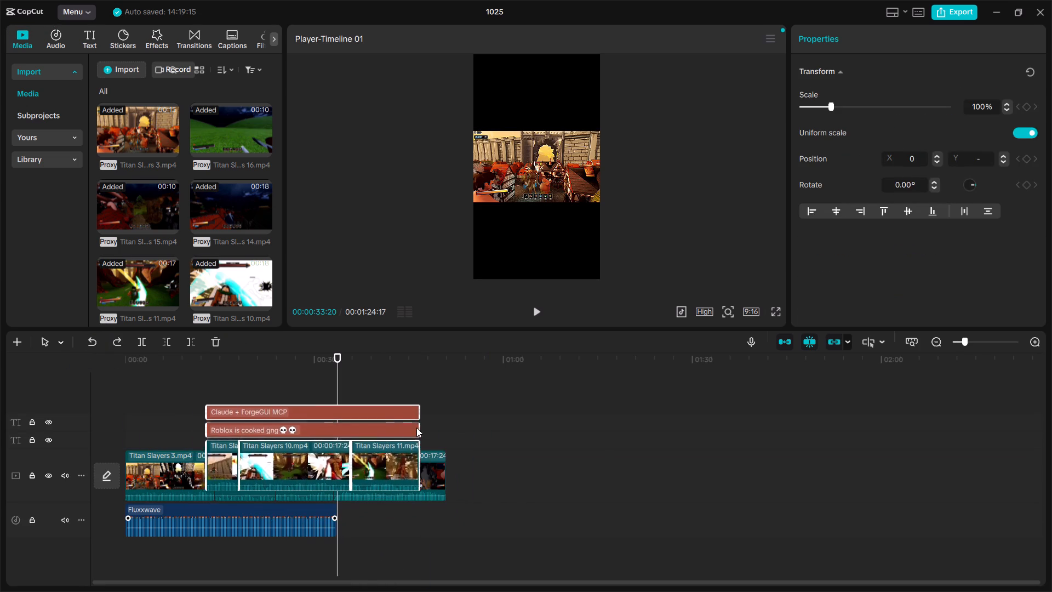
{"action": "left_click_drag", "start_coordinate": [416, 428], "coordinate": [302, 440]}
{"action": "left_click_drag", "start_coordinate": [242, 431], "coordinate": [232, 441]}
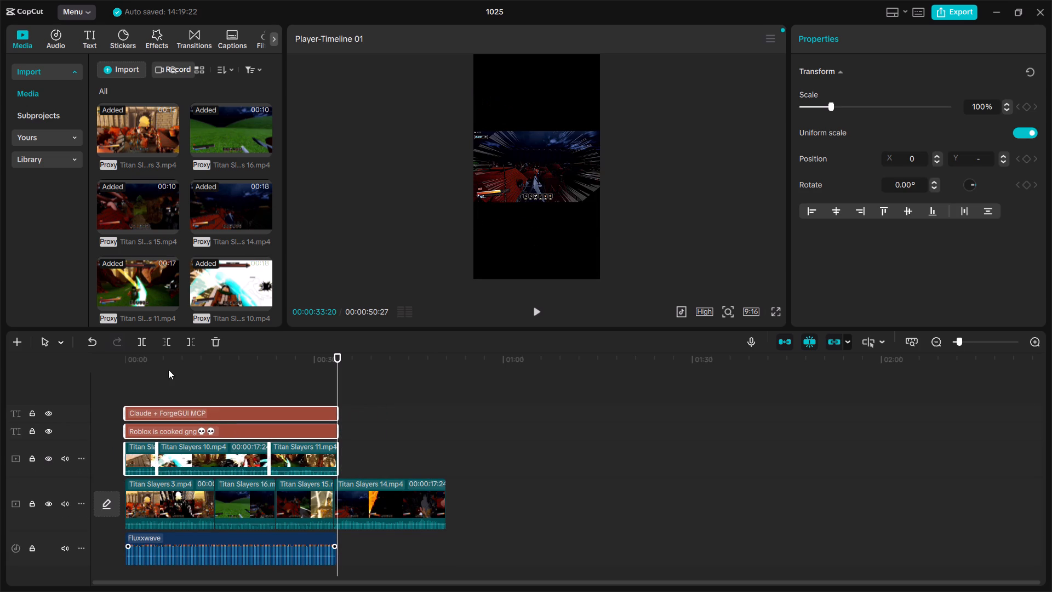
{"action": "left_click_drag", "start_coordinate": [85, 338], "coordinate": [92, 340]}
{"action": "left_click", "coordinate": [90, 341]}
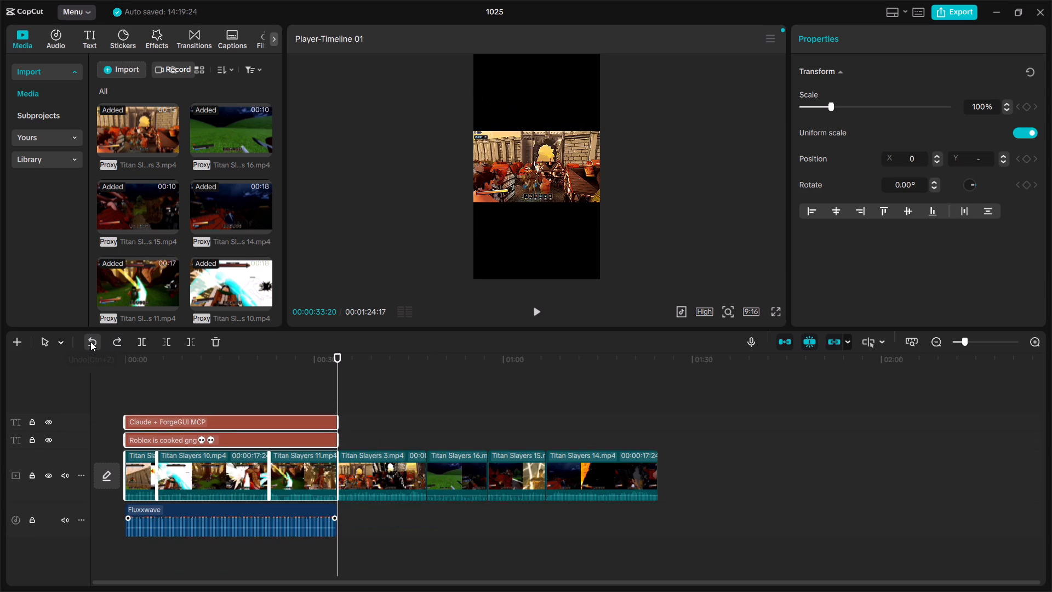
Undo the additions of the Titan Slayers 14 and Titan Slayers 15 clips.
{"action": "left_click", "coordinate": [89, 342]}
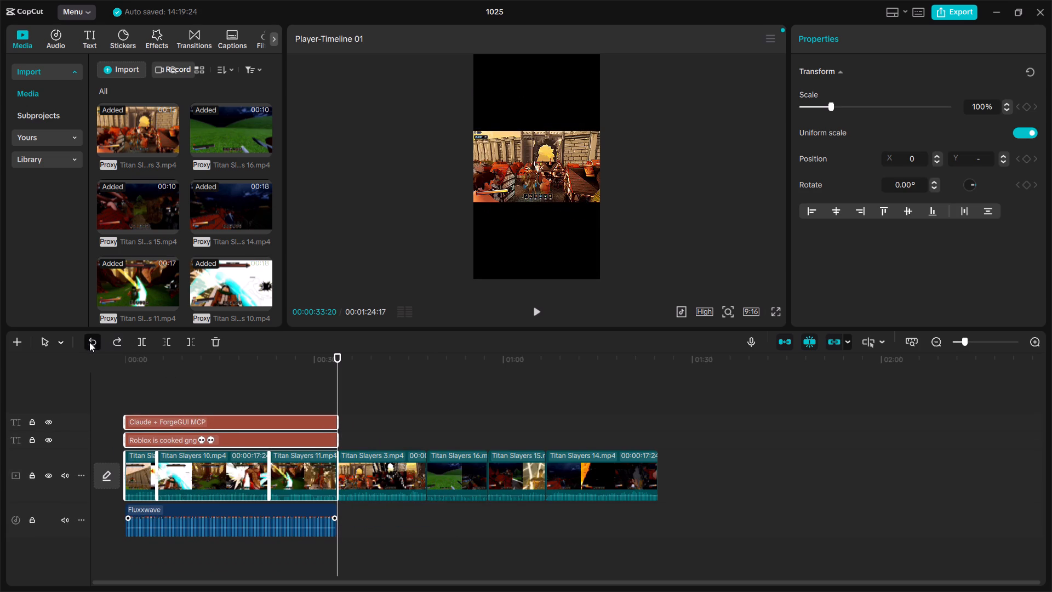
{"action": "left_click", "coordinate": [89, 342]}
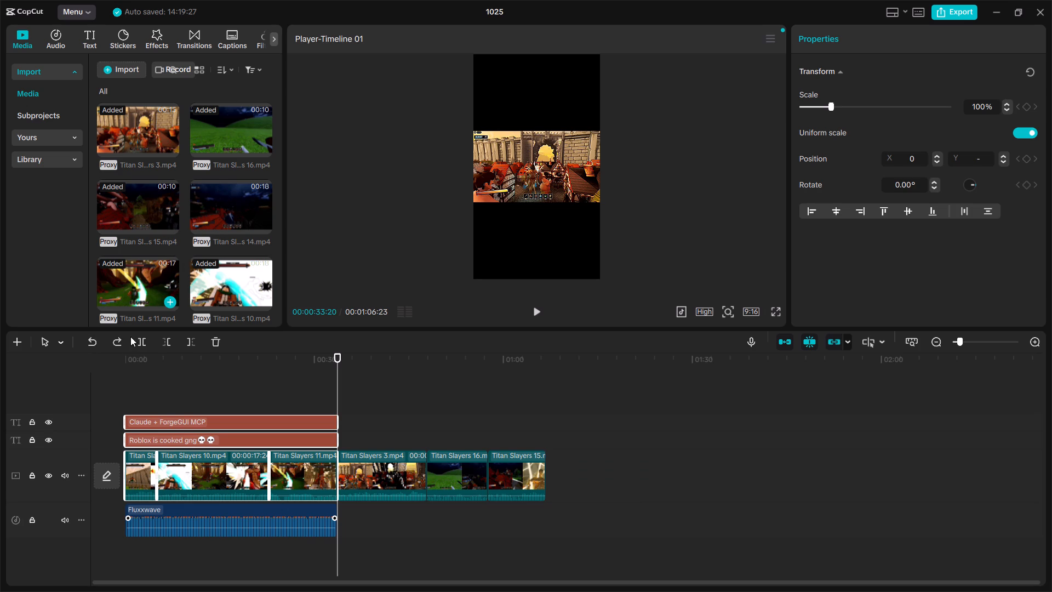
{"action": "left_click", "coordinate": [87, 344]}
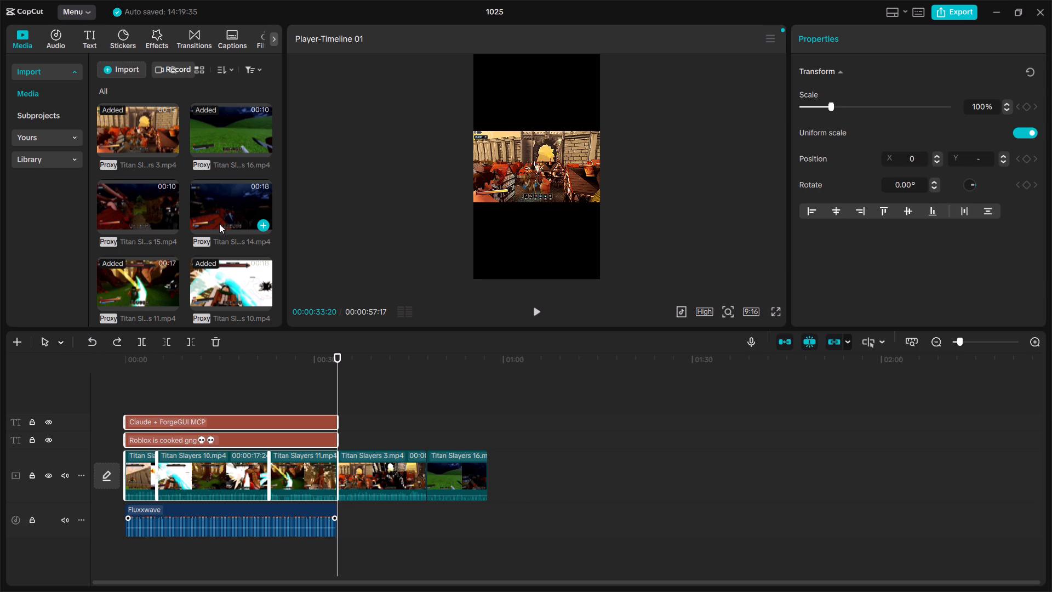
Append the Titan Slayers 15 clip and the Titan Slayers 14 clip after Titan Slayers 16 on the main track.
{"action": "left_click_drag", "start_coordinate": [148, 206], "coordinate": [500, 479]}
{"action": "left_click_drag", "start_coordinate": [220, 213], "coordinate": [550, 473]}
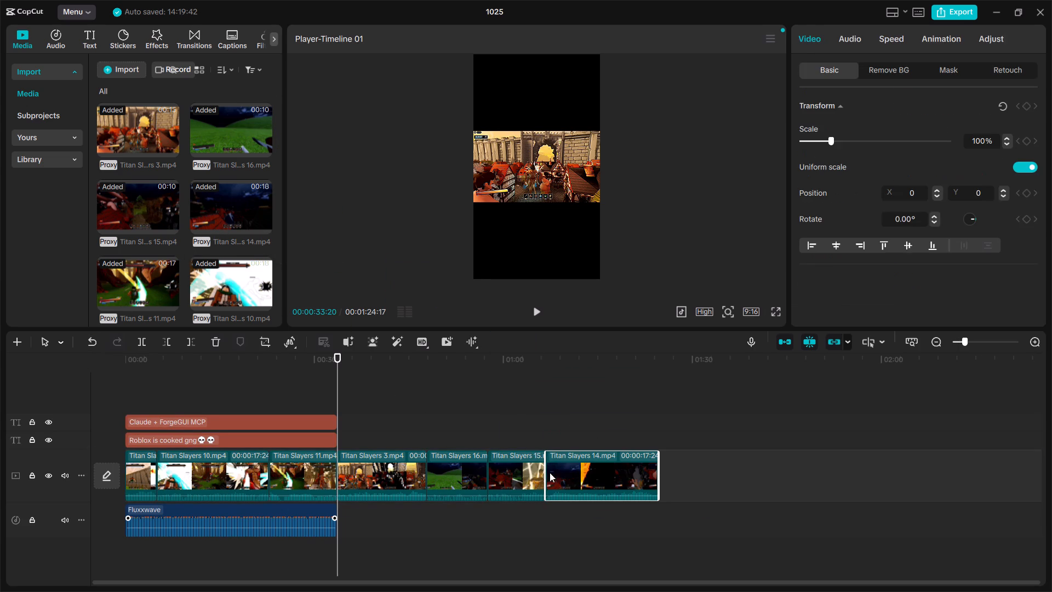
{"action": "left_click", "coordinate": [286, 439]}
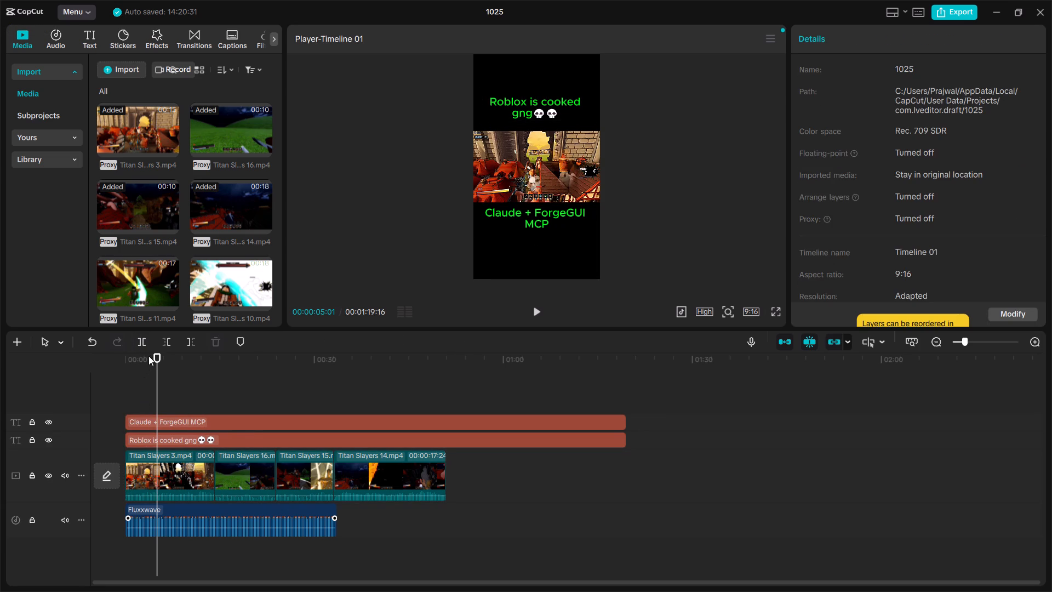
Preview the video from the start and split the Titan Slayers 3 clip near its end at 00:00:13:23.
{"action": "left_click_drag", "start_coordinate": [156, 354], "coordinate": [97, 362]}
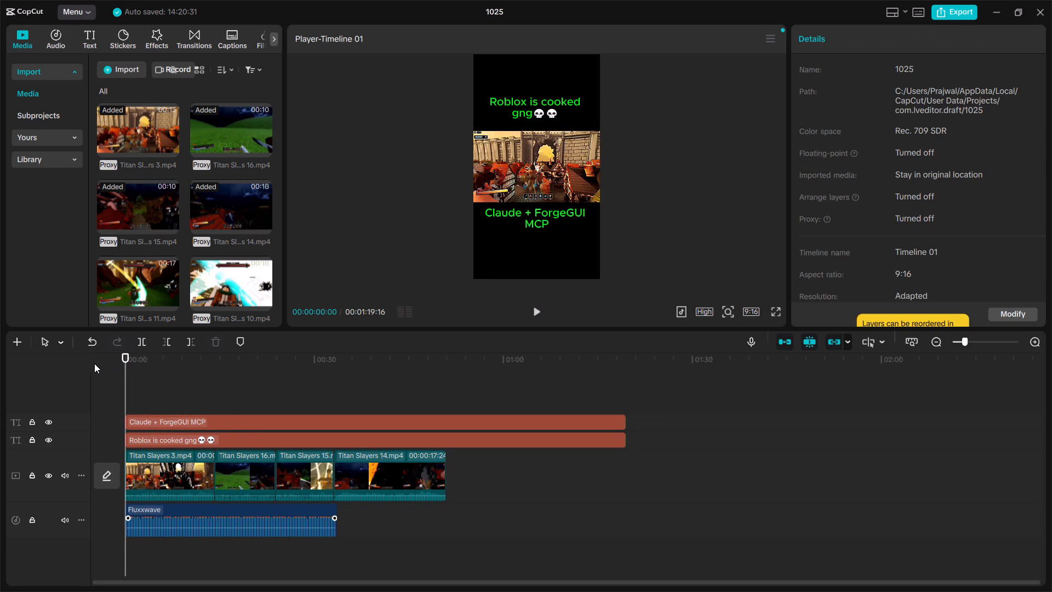
{"action": "key", "text": "space"}
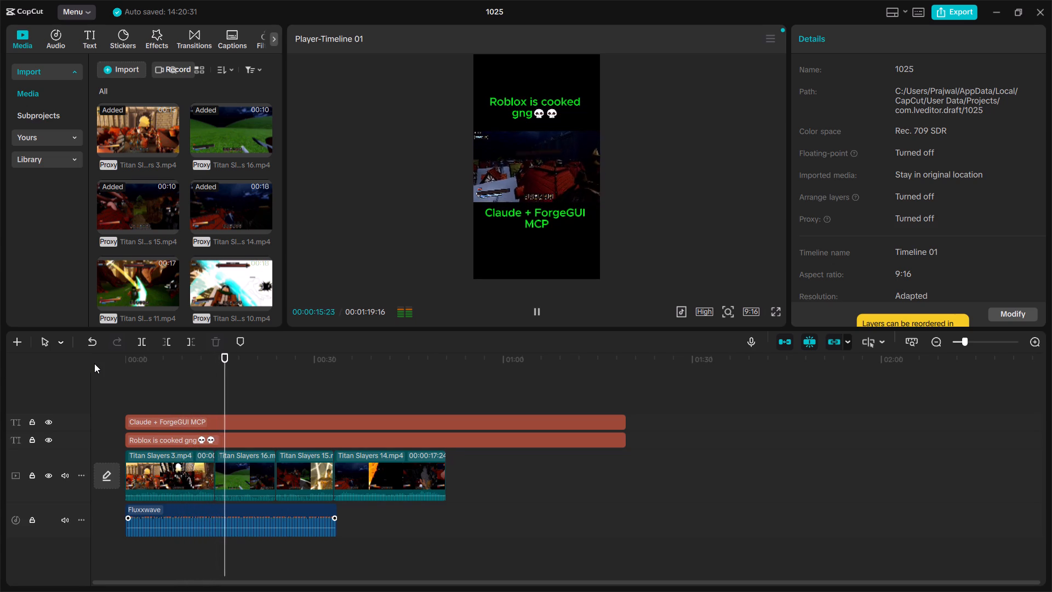
{"action": "key", "text": "space"}
{"action": "key", "text": "Left"}
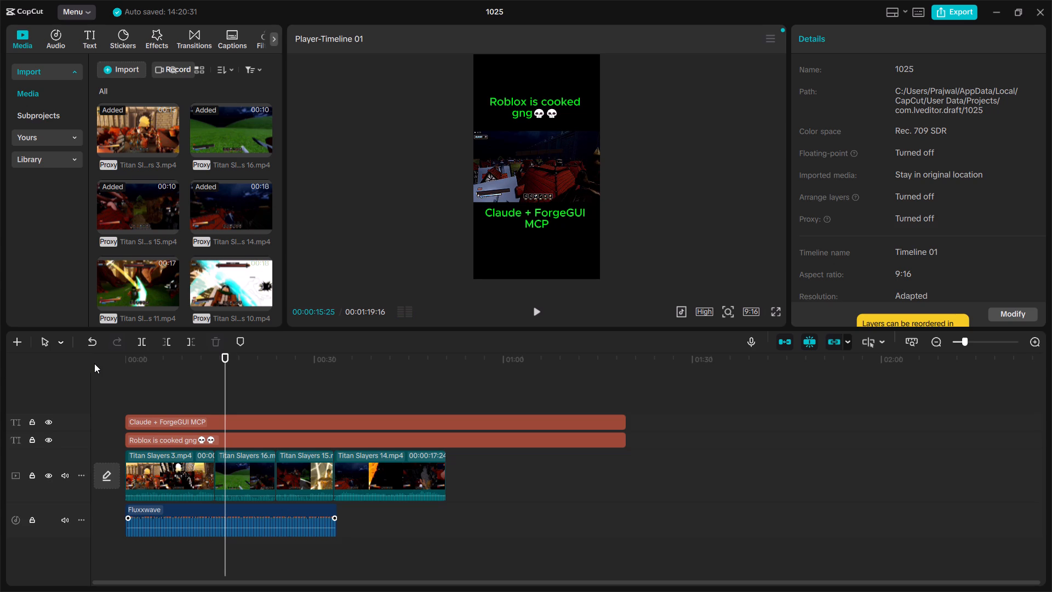
{"action": "key", "text": "Left"}
{"action": "key", "text": "Left"}
{"action": "key", "text": "Left"}
{"action": "key", "text": "Left"}
{"action": "key", "text": "Left"}
{"action": "key", "text": "Left"}
{"action": "key", "text": "Left"}
{"action": "key", "text": "Left"}
{"action": "key", "text": "Left"}
{"action": "key", "text": "Left"}
{"action": "key", "text": "Left"}
{"action": "key", "text": "Left"}
{"action": "key", "text": "Left"}
{"action": "key", "text": "Left"}
{"action": "key", "text": "Left"}
{"action": "key", "text": "Left"}
{"action": "key", "text": "Left"}
{"action": "key", "text": "Left"}
{"action": "key", "text": "Left"}
{"action": "key", "text": "Left"}
{"action": "key", "text": "Left"}
{"action": "key", "text": "Left"}
{"action": "key", "text": "Left"}
{"action": "key", "text": "Left"}
{"action": "key", "text": "Left"}
{"action": "key", "text": "Left"}
{"action": "key", "text": "Left"}
{"action": "key", "text": "Left"}
{"action": "key", "text": "Left"}
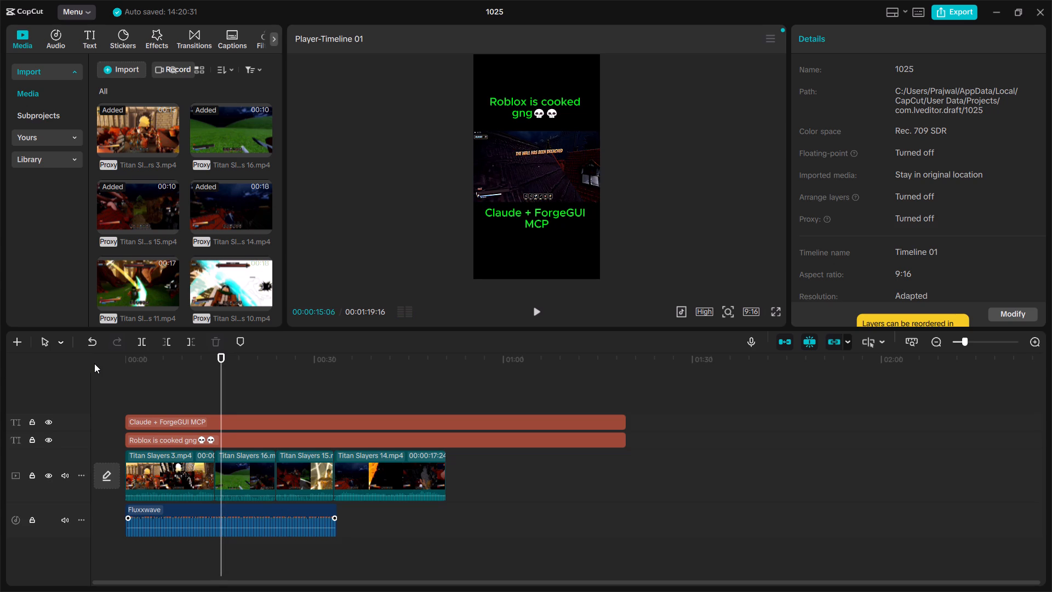
{"action": "key", "text": "Left"}
{"action": "key", "text": "Left"}
{"action": "key", "text": "Left"}
{"action": "key", "text": "Left"}
{"action": "key", "text": "Left"}
{"action": "key", "text": "Left"}
{"action": "key", "text": "Left"}
{"action": "key", "text": "Left"}
{"action": "key", "text": "Left"}
{"action": "key", "text": "Left"}
{"action": "key", "text": "Left"}
{"action": "key", "text": "Left"}
{"action": "key", "text": "Left"}
{"action": "key", "text": "Left"}
{"action": "key", "text": "Left"}
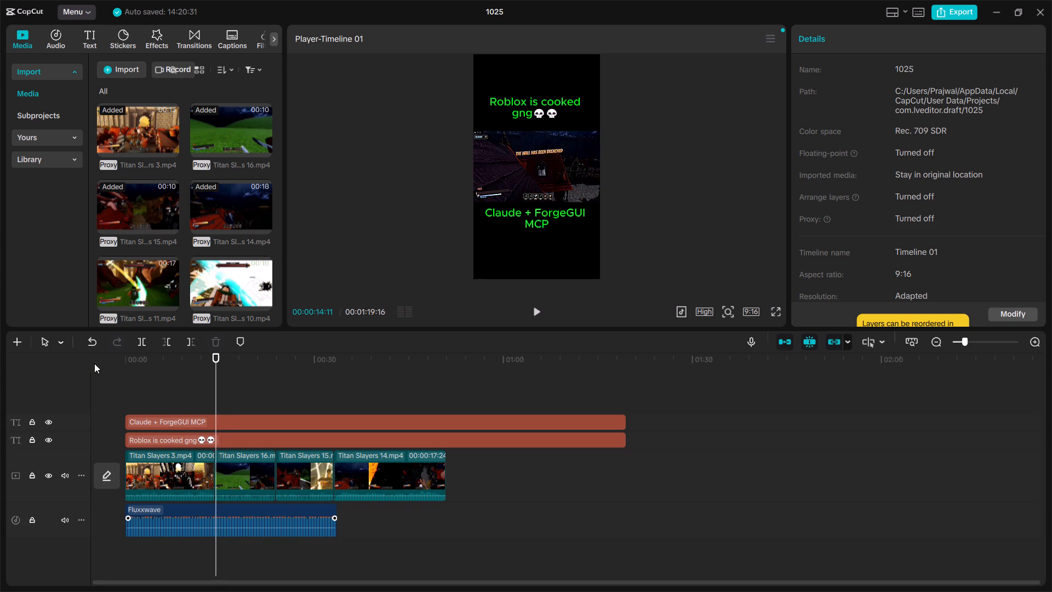
{"action": "key", "text": "Left"}
{"action": "key", "text": "Left"}
{"action": "key", "text": "Left"}
{"action": "key", "text": "Left"}
{"action": "key", "text": "Left"}
{"action": "key", "text": "Left"}
{"action": "key", "text": "Left"}
{"action": "key", "text": "Left"}
{"action": "key", "text": "Left"}
{"action": "key", "text": "Left"}
{"action": "key", "text": "Left"}
{"action": "key", "text": "Left"}
{"action": "key", "text": "Left"}
{"action": "key", "text": "Left"}
{"action": "key", "text": "Left"}
{"action": "key", "text": "Left"}
{"action": "key", "text": "Left"}
{"action": "key", "text": "Left"}
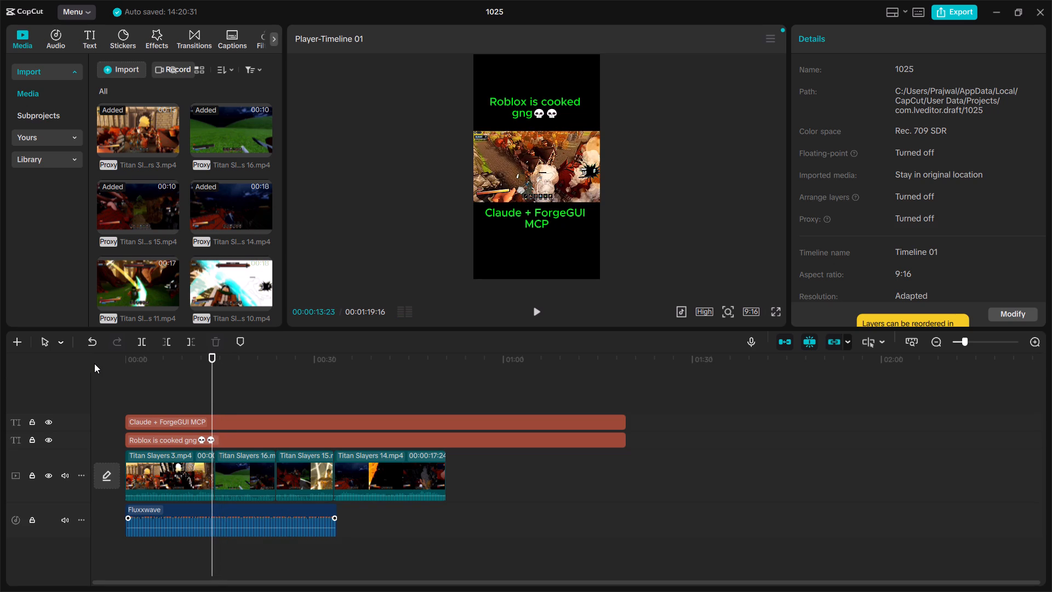
{"action": "key", "text": "ctrl+b"}
Play on into the Titan Slayers 16 clip and split it at 00:00:19:18.
{"action": "key", "text": "space"}
{"action": "key", "text": "space"}
{"action": "key", "text": "space"}
{"action": "key", "text": "space"}
{"action": "key", "text": "space"}
{"action": "key", "text": "space"}
{"action": "key", "text": "space"}
{"action": "key", "text": "space"}
{"action": "key", "text": "space"}
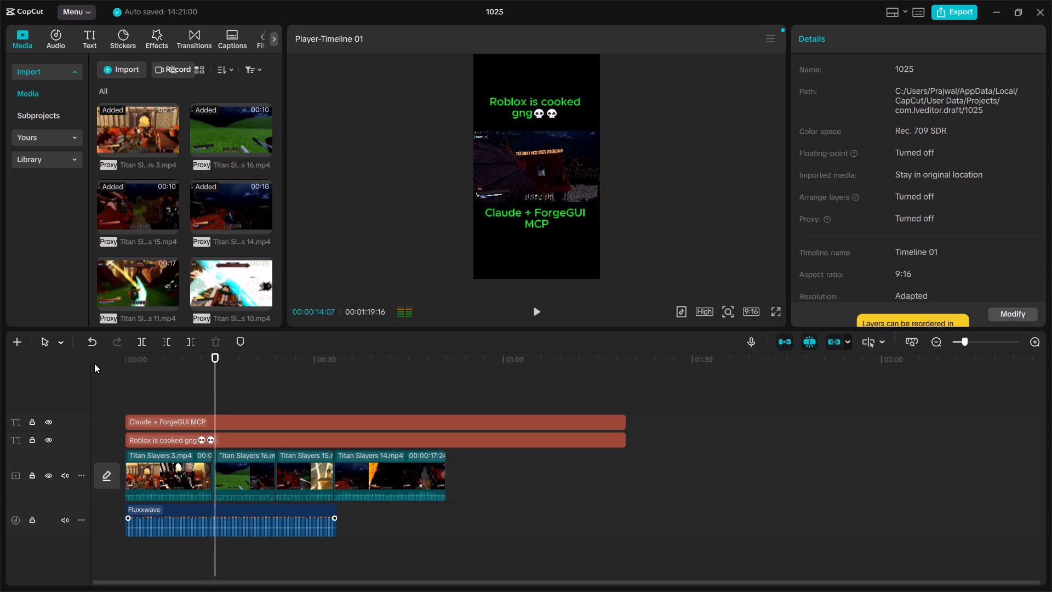
{"action": "key", "text": "space"}
{"action": "key", "text": "space"}
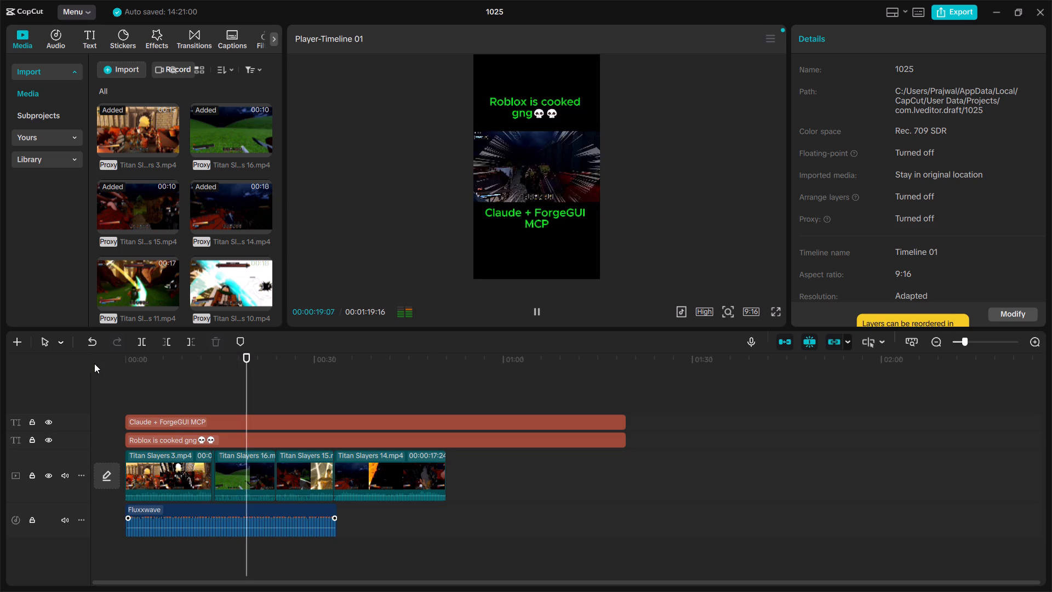
{"action": "key", "text": "space"}
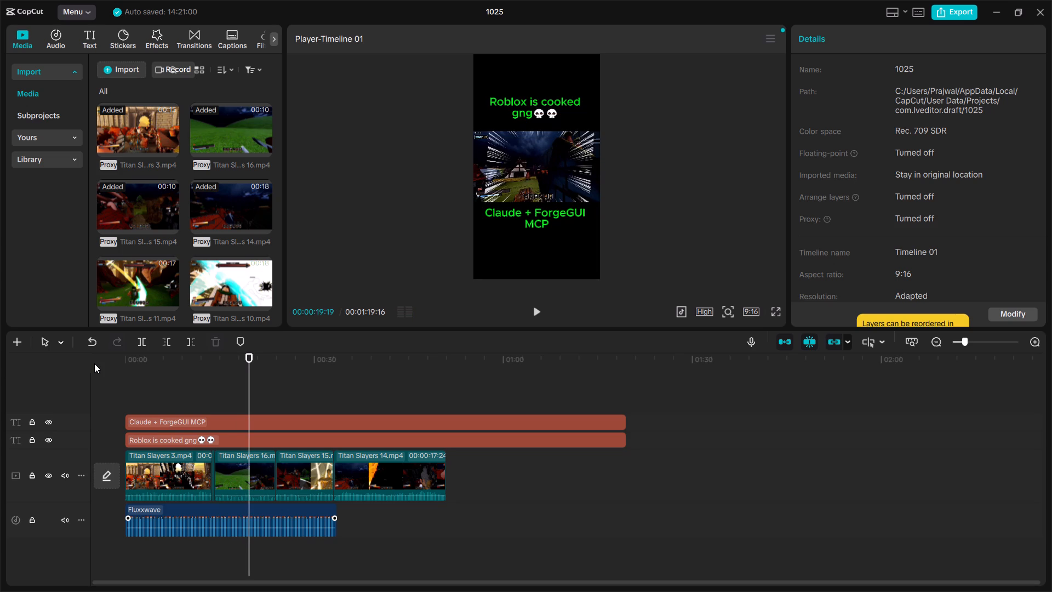
{"action": "key", "text": "Left"}
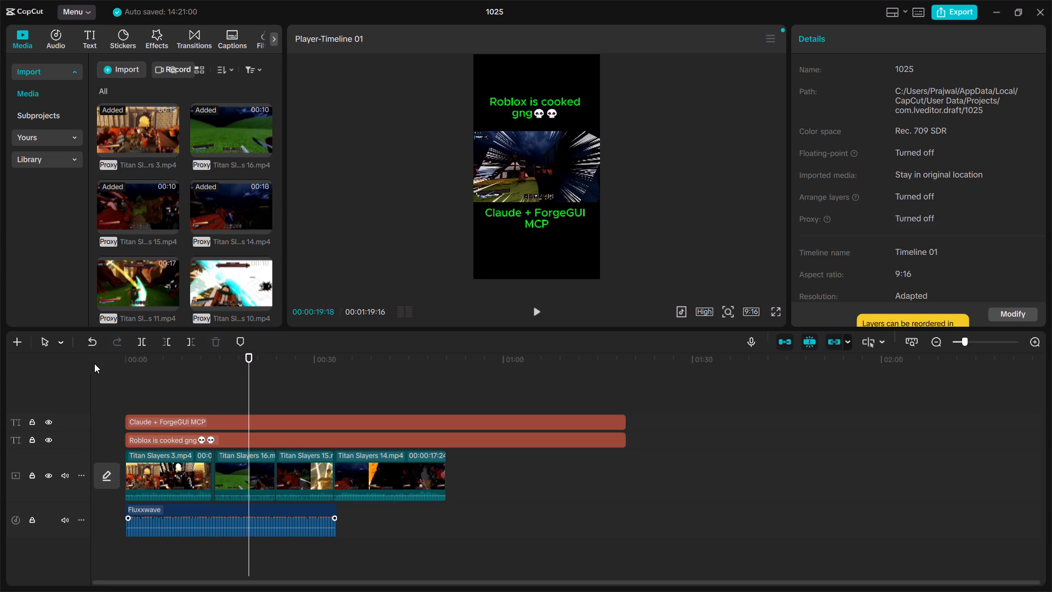
{"action": "key", "text": "ctrl+b"}
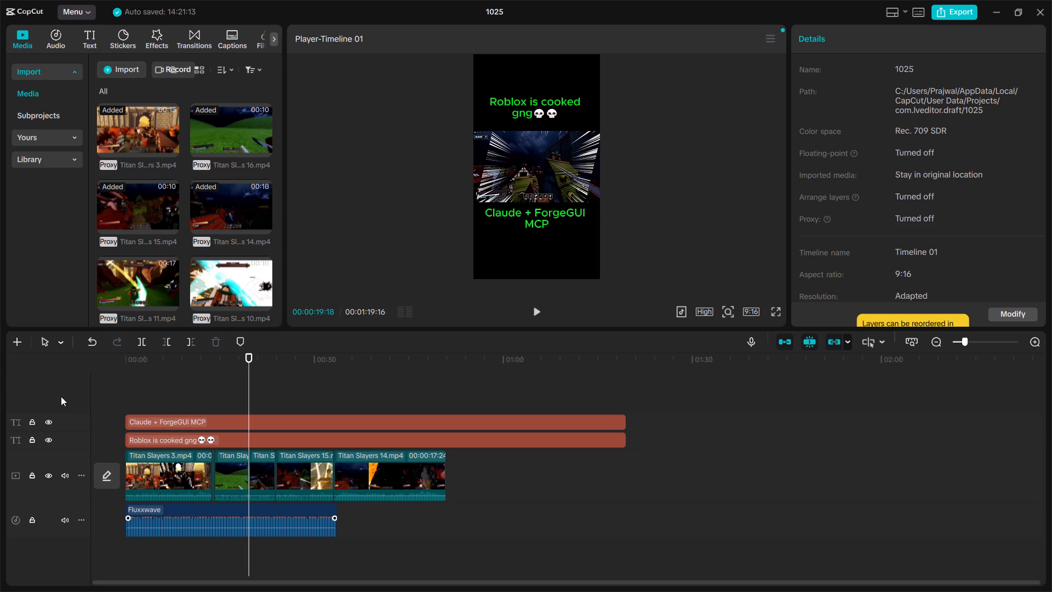
Delete the part of Titan Slayers 16 before the 00:00:19:18 split.
{"action": "left_click", "coordinate": [245, 473]}
{"action": "key", "text": "BackSpace"}
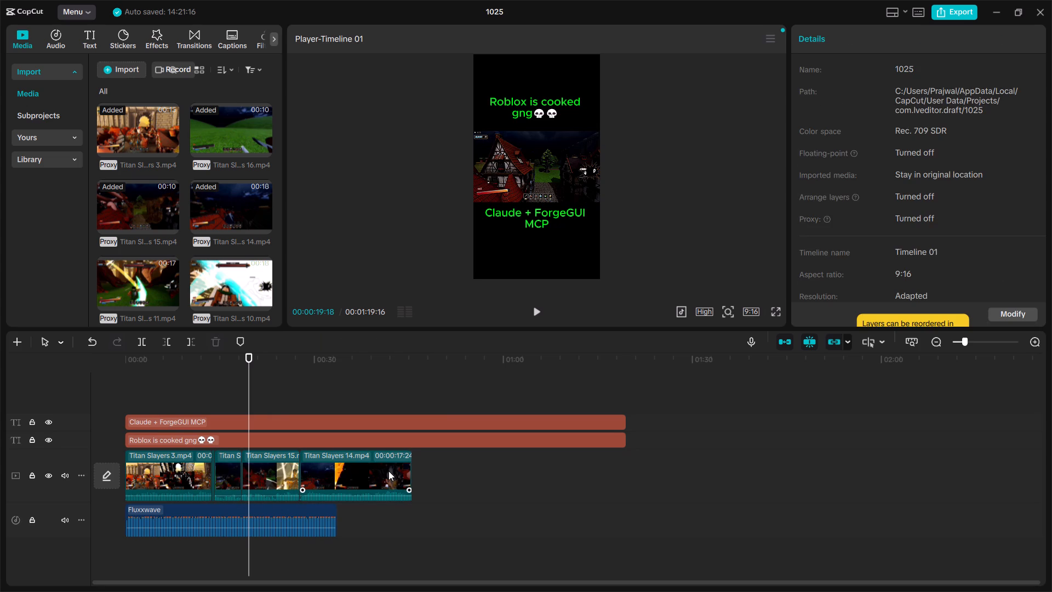
Preview the remaining Titan Slayers 16 segment and delete it from the main track.
{"action": "key", "text": "space"}
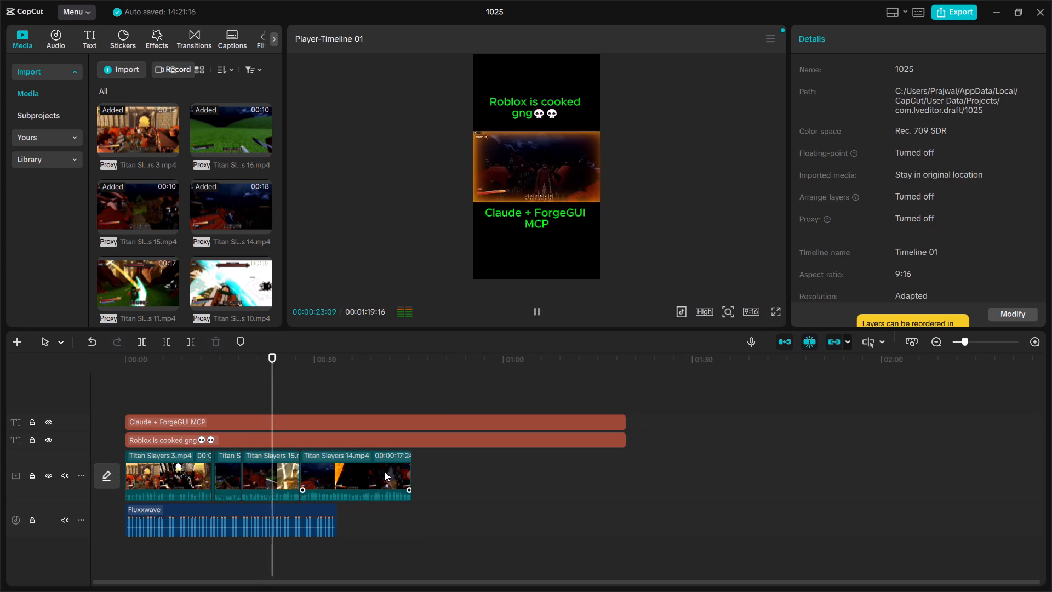
{"action": "key", "text": "space"}
{"action": "left_click", "coordinate": [227, 486]}
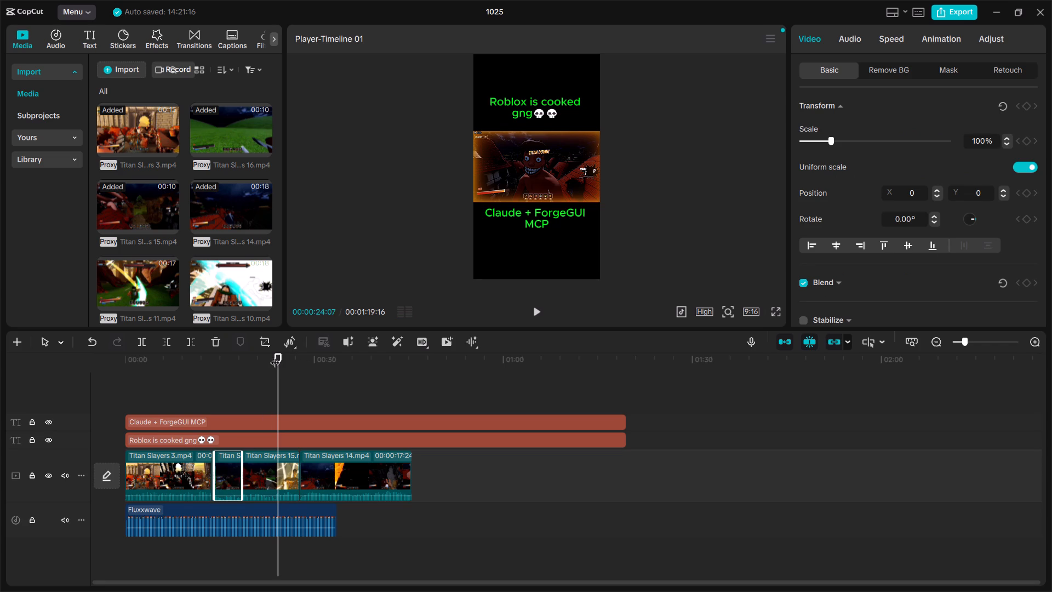
{"action": "left_click_drag", "start_coordinate": [275, 356], "coordinate": [215, 368]}
{"action": "key", "text": "space"}
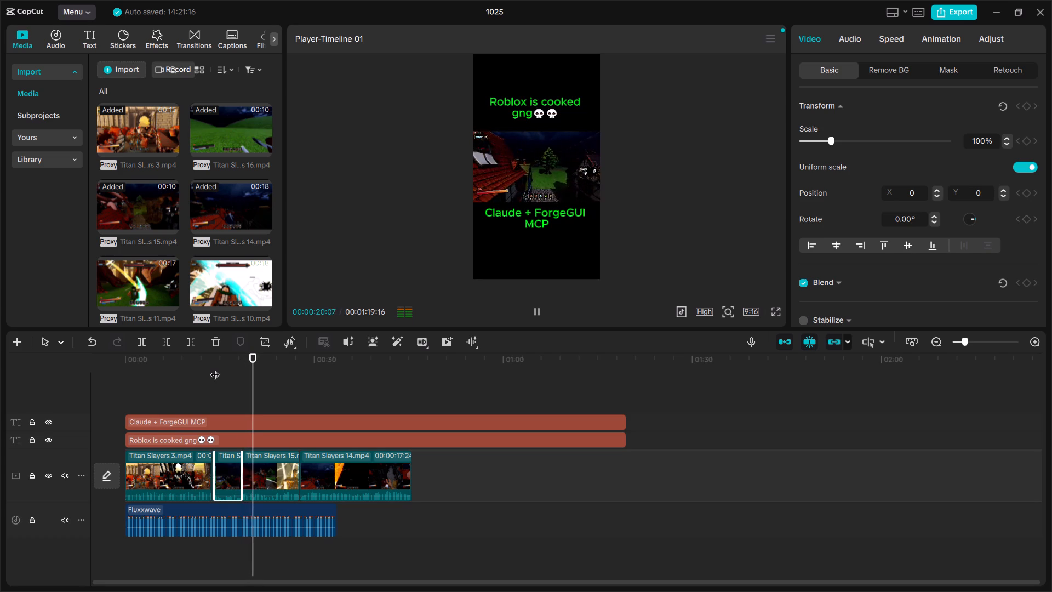
{"action": "key", "text": "space"}
{"action": "left_click", "coordinate": [228, 469]}
{"action": "key", "text": "BackSpace"}
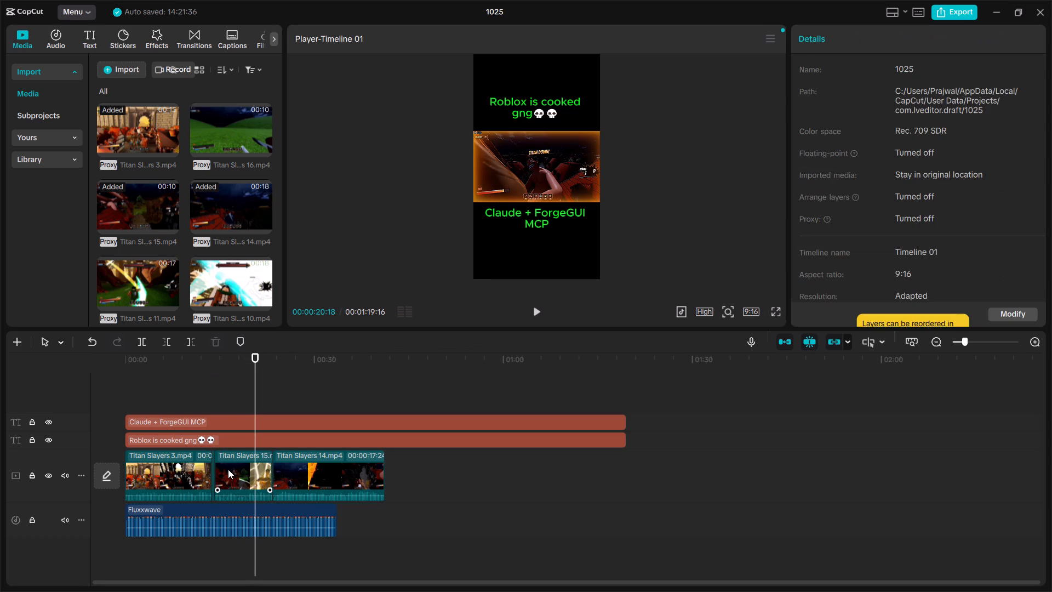
Preview the video from the start of the Titan Slayers 15 clip through to the end of the Fluxxwave music.
{"action": "left_click_drag", "start_coordinate": [250, 356], "coordinate": [218, 370]}
{"action": "key", "text": "space"}
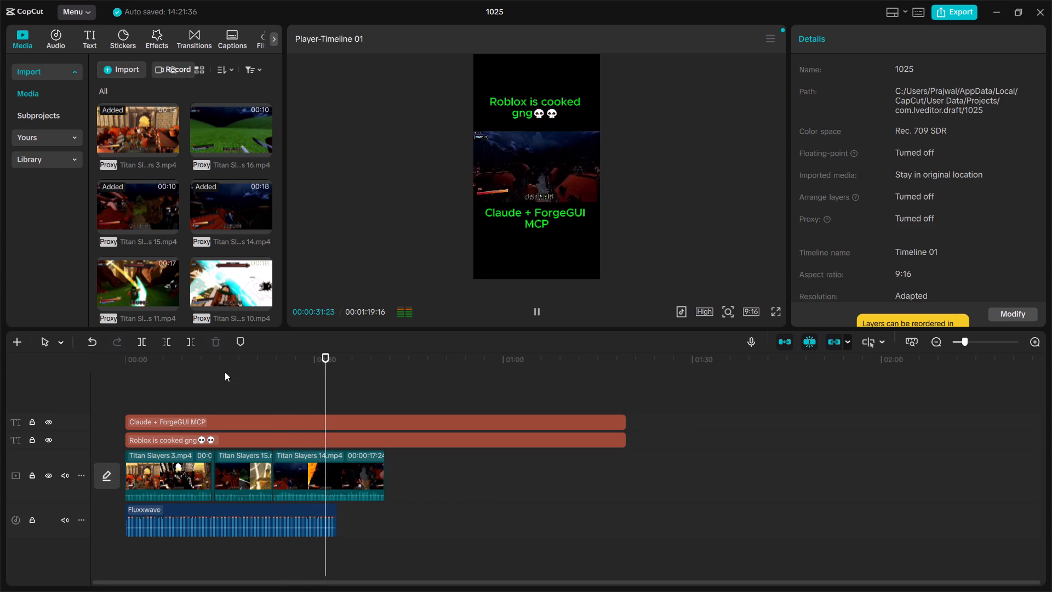
{"action": "key", "text": "space"}
{"action": "key", "text": "space"}
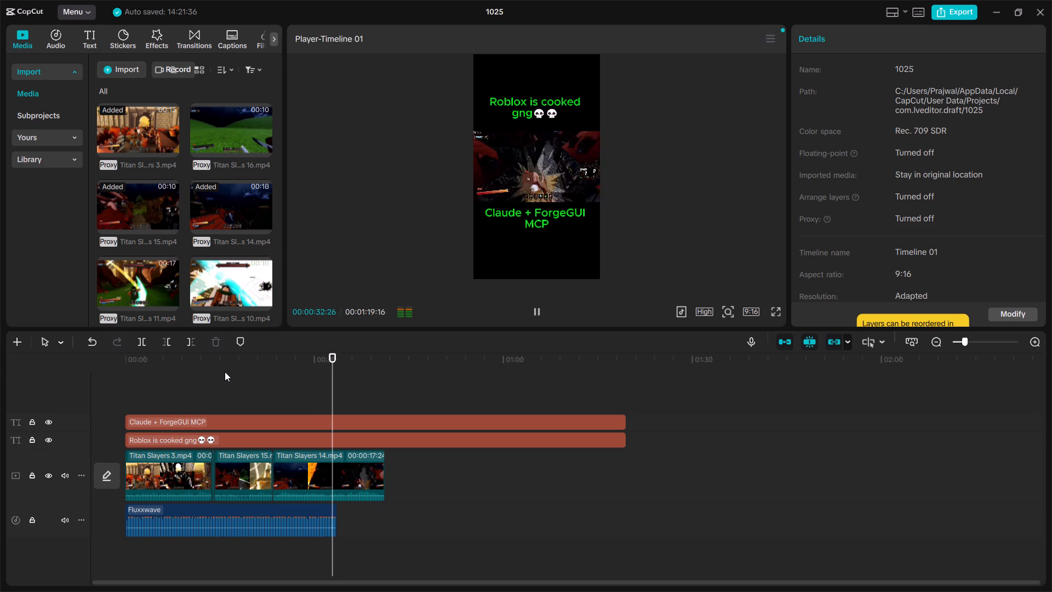
{"action": "key", "text": "space"}
{"action": "key", "text": "space"}
{"action": "key", "text": "space"}
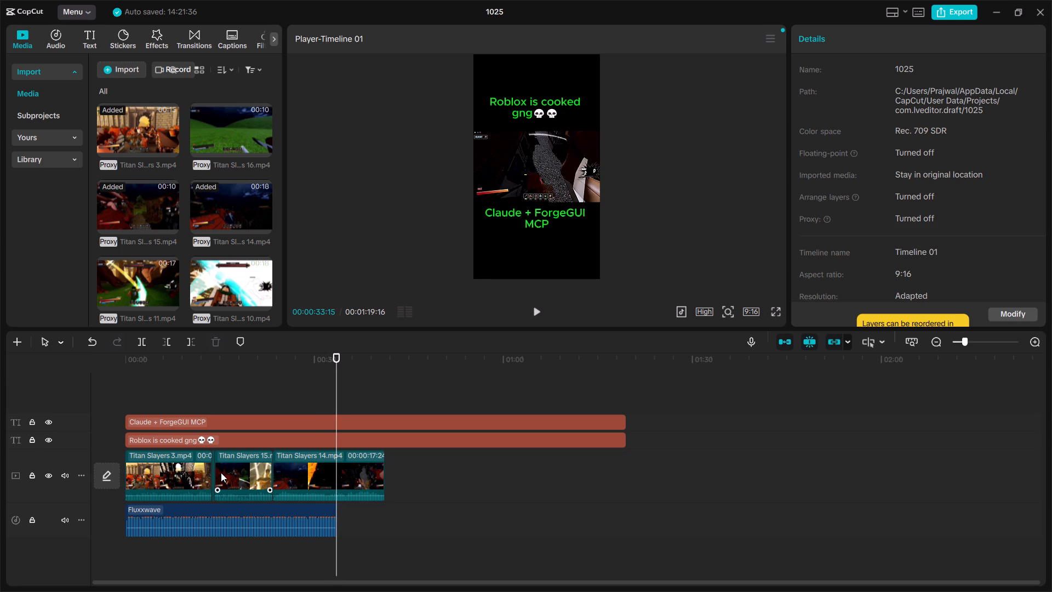
Trim away about the first half of the Titan Slayers 15 clip, previewing the new opening between trims.
{"action": "left_click", "coordinate": [221, 473]}
{"action": "left_click_drag", "start_coordinate": [214, 476], "coordinate": [225, 476]}
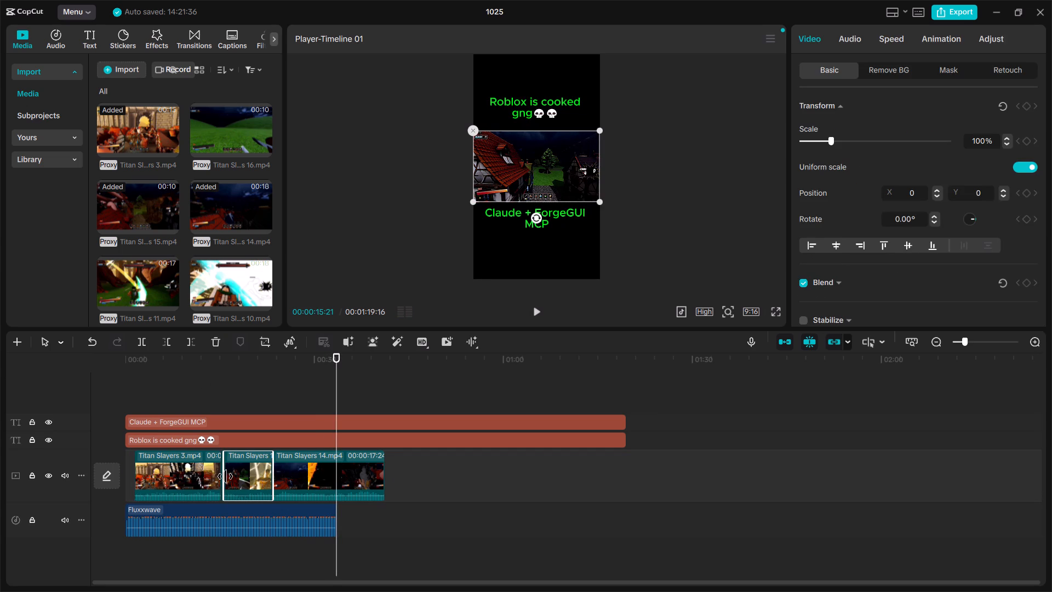
{"action": "left_click_drag", "start_coordinate": [225, 476], "coordinate": [235, 479]}
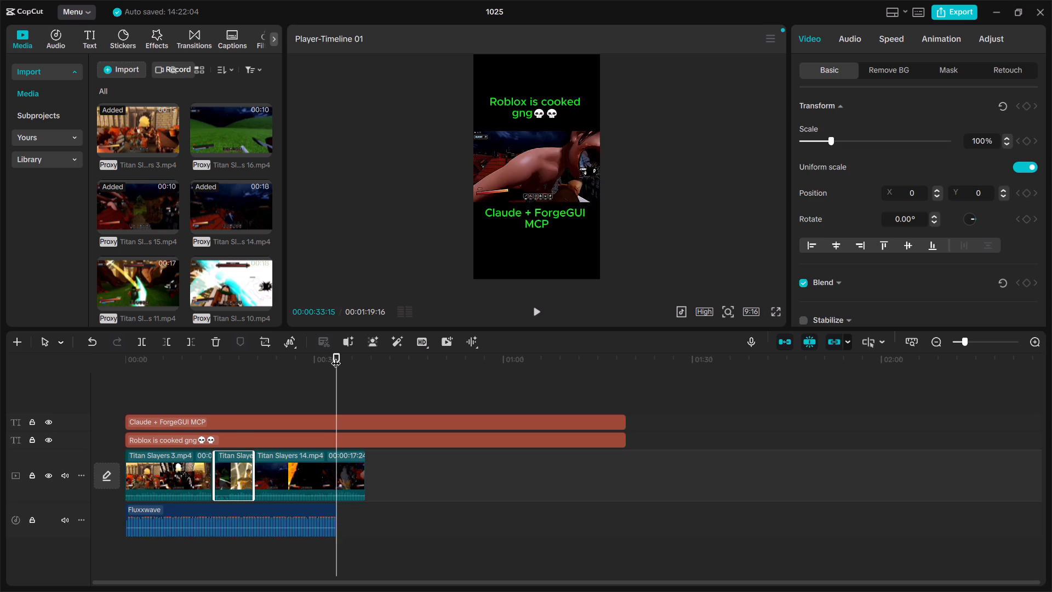
{"action": "left_click_drag", "start_coordinate": [336, 356], "coordinate": [213, 386]}
{"action": "key", "text": "space"}
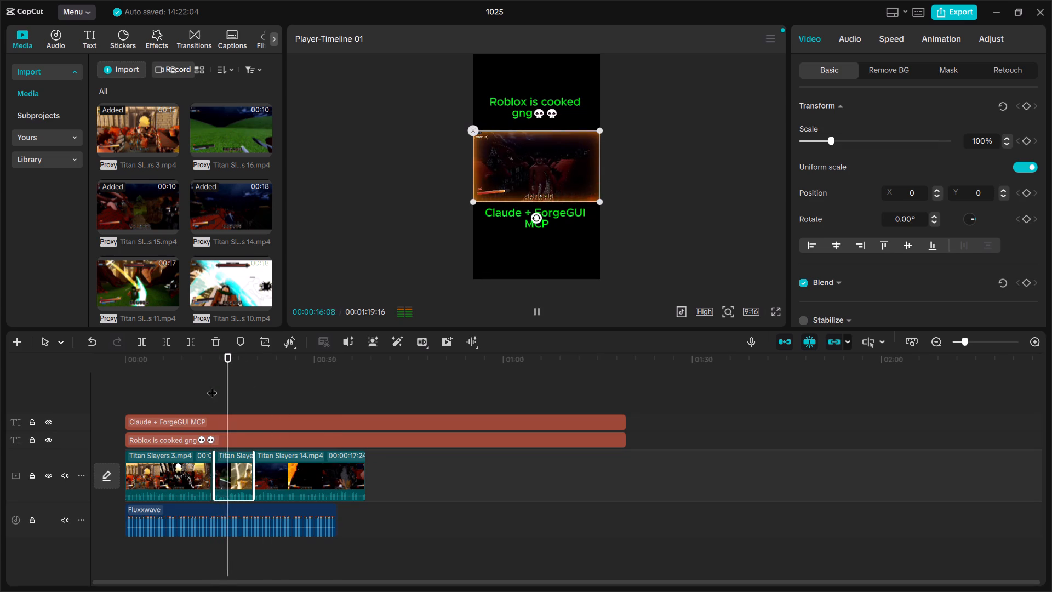
{"action": "key", "text": "space"}
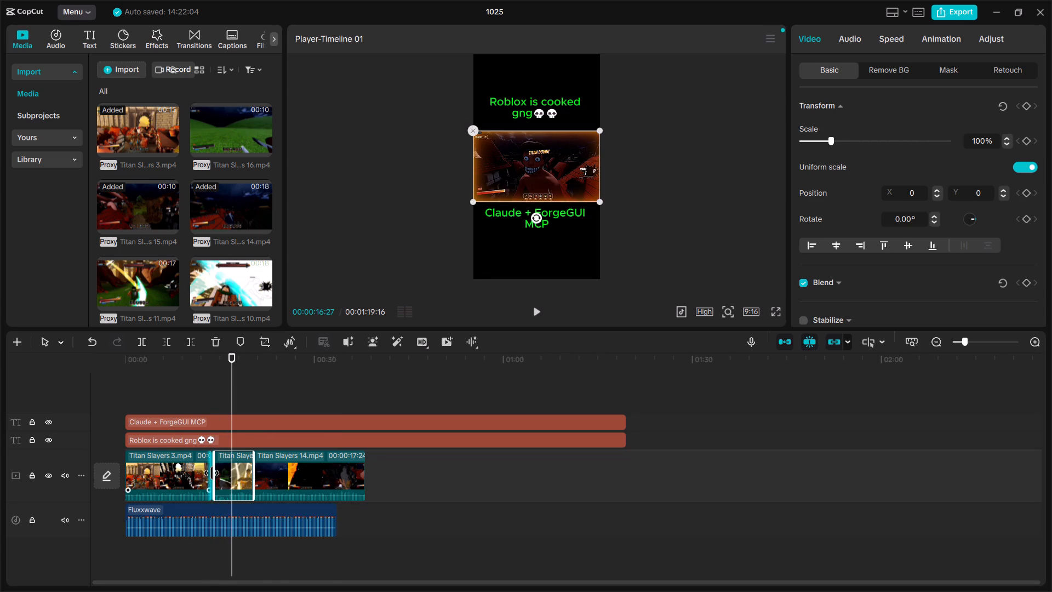
{"action": "left_click_drag", "start_coordinate": [214, 474], "coordinate": [225, 476]}
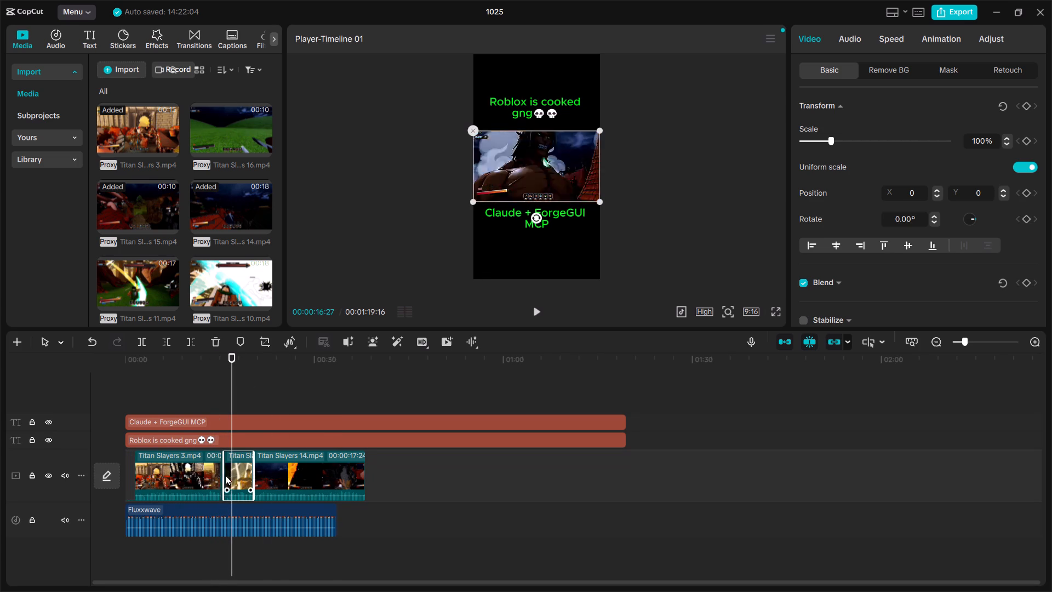
Trim the end of the Titan Slayers 14 clip so it finishes with the Fluxxwave music at about 33 seconds.
{"action": "left_click_drag", "start_coordinate": [356, 471], "coordinate": [352, 471]}
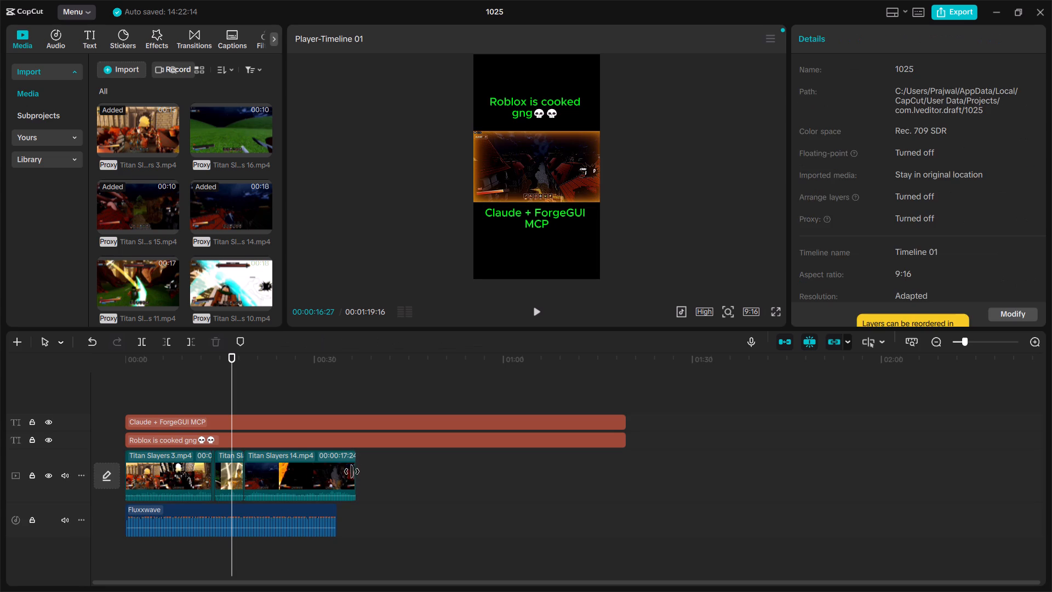
{"action": "left_click_drag", "start_coordinate": [352, 471], "coordinate": [331, 473]}
{"action": "left_click_drag", "start_coordinate": [355, 472], "coordinate": [349, 472]}
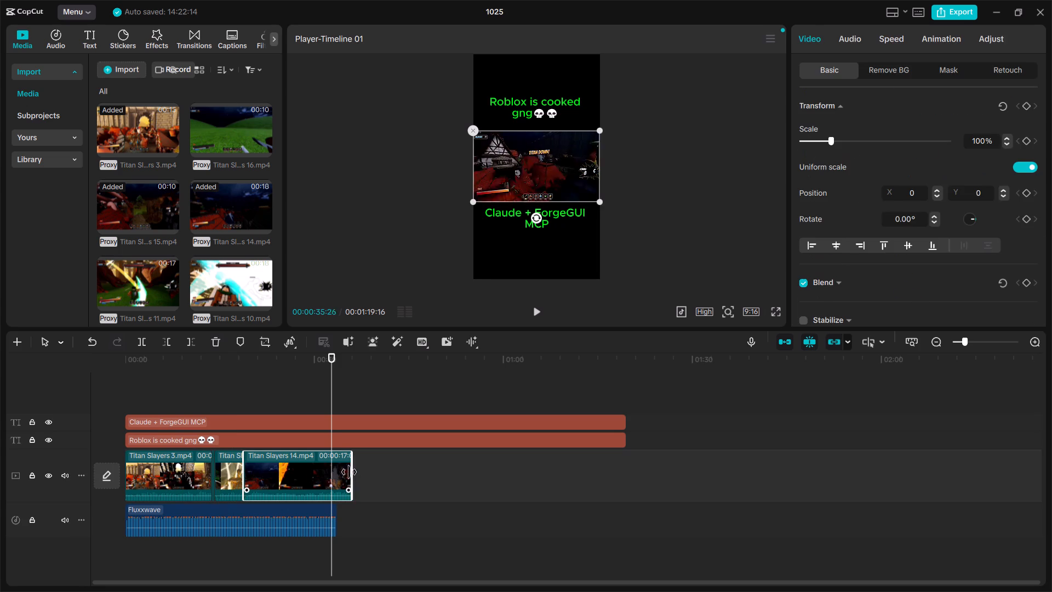
{"action": "left_click_drag", "start_coordinate": [349, 472], "coordinate": [336, 473]}
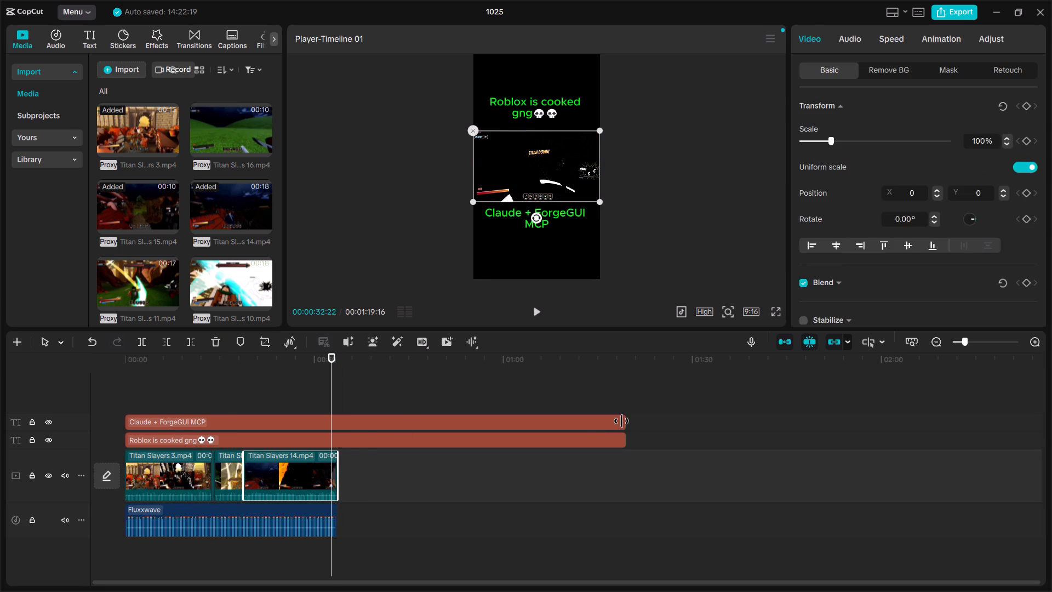
Shorten the "Claude + ForgeGUI MCP" and "Roblox is cooked gng" captions to end with the Titan Slayers 14 clip at about 33 seconds.
{"action": "left_click", "coordinate": [622, 425]}
{"action": "left_click_drag", "start_coordinate": [626, 423], "coordinate": [506, 426]}
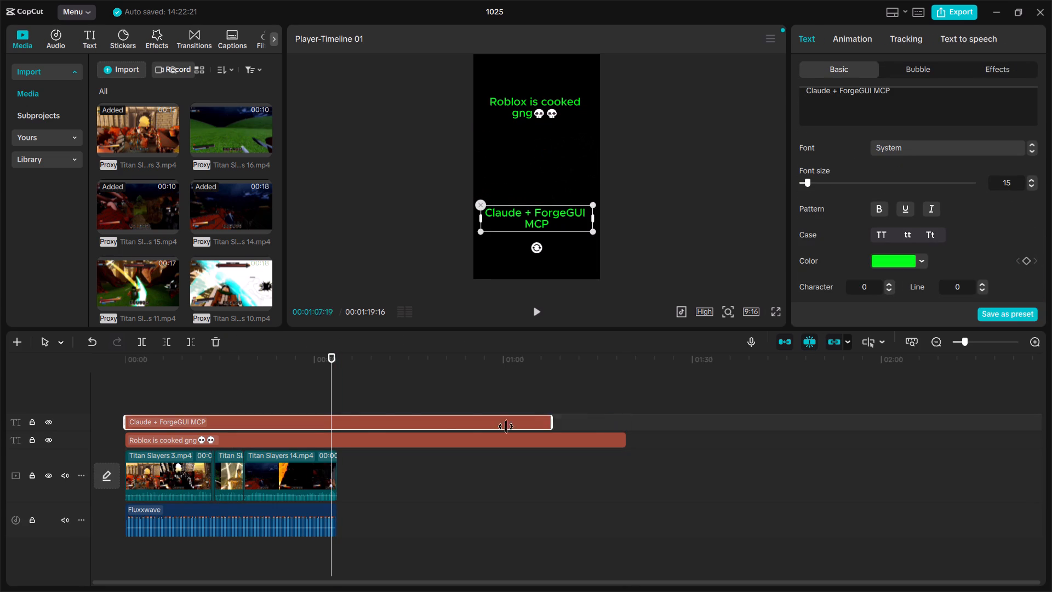
{"action": "left_click_drag", "start_coordinate": [506, 426], "coordinate": [337, 430]}
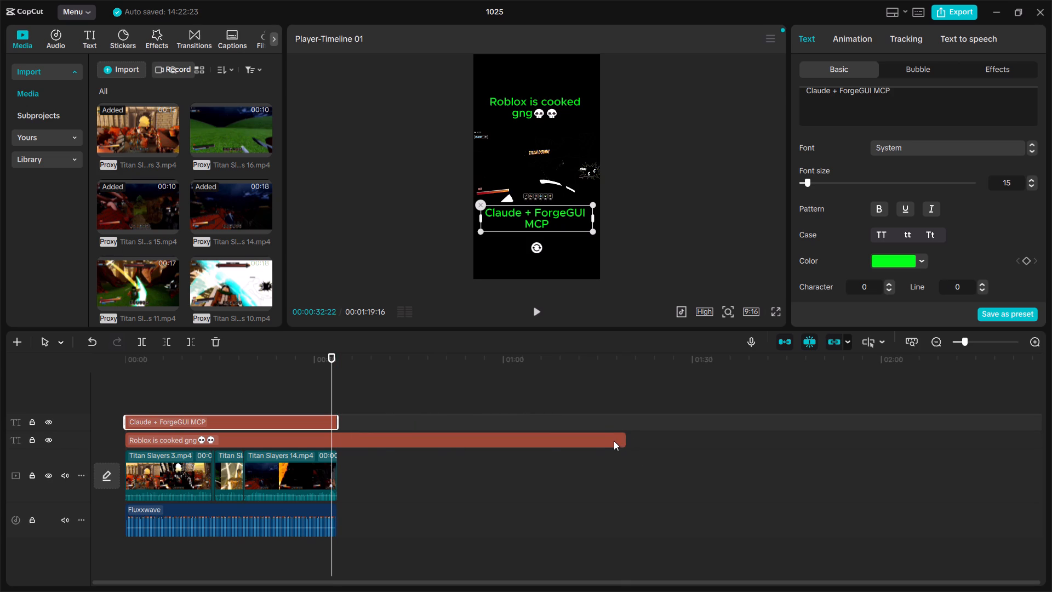
{"action": "left_click", "coordinate": [614, 441]}
{"action": "left_click_drag", "start_coordinate": [626, 440], "coordinate": [351, 436]}
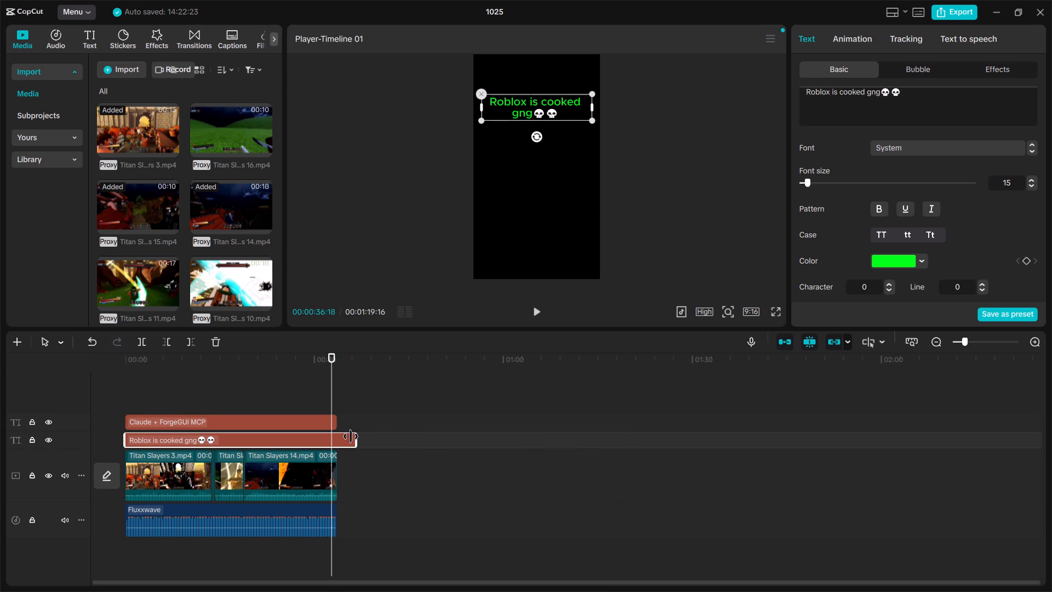
{"action": "left_click_drag", "start_coordinate": [351, 436], "coordinate": [333, 439]}
{"action": "left_click", "coordinate": [435, 495]}
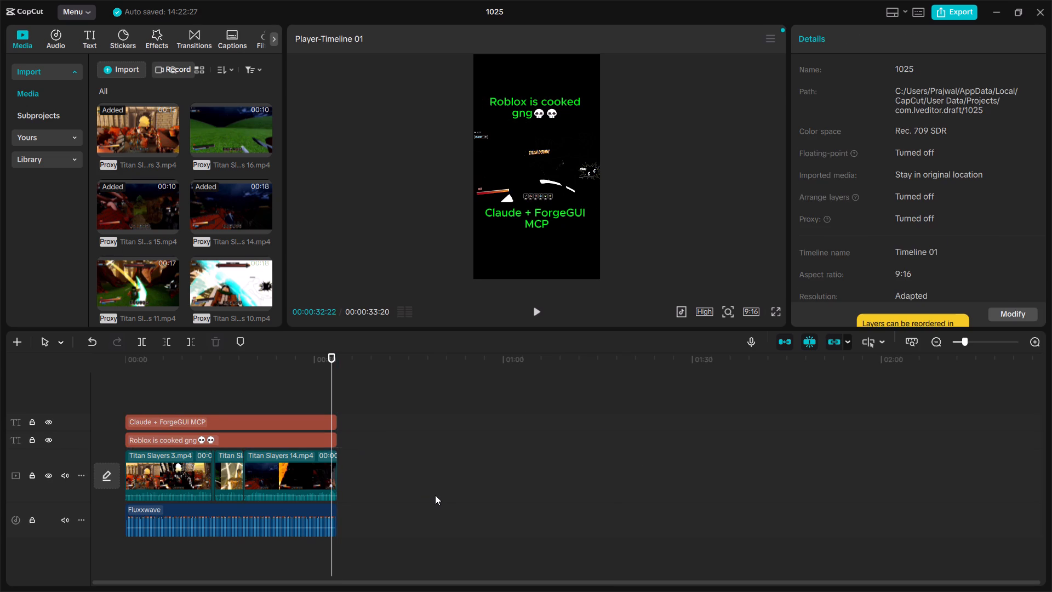
Scrub through the trimmed timeline to its end and return the playhead to 00:00:00:00.
{"action": "left_click_drag", "start_coordinate": [340, 355], "coordinate": [254, 389]}
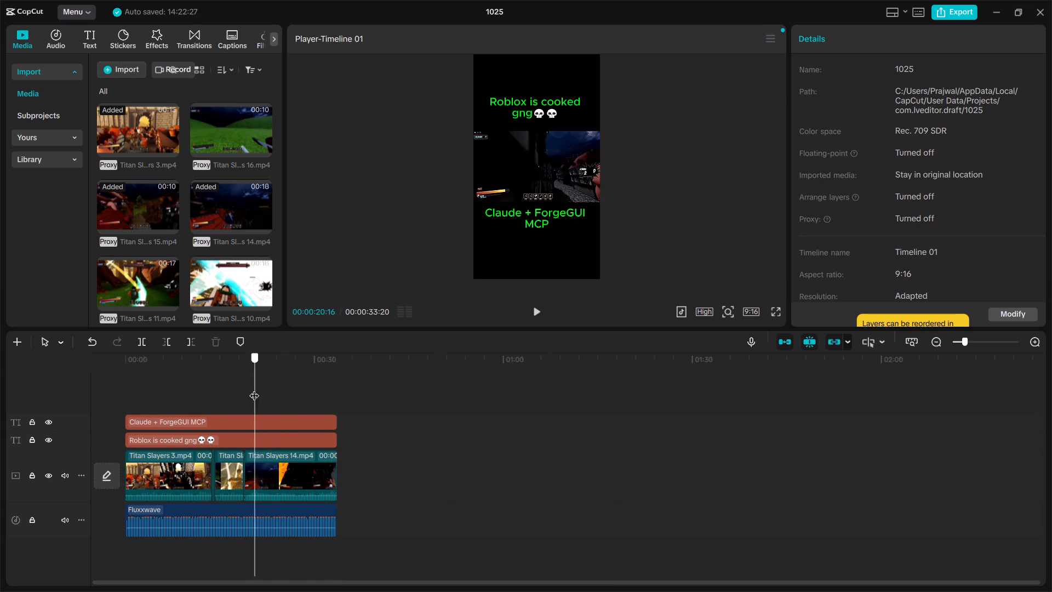
{"action": "left_click_drag", "start_coordinate": [254, 389], "coordinate": [508, 429]}
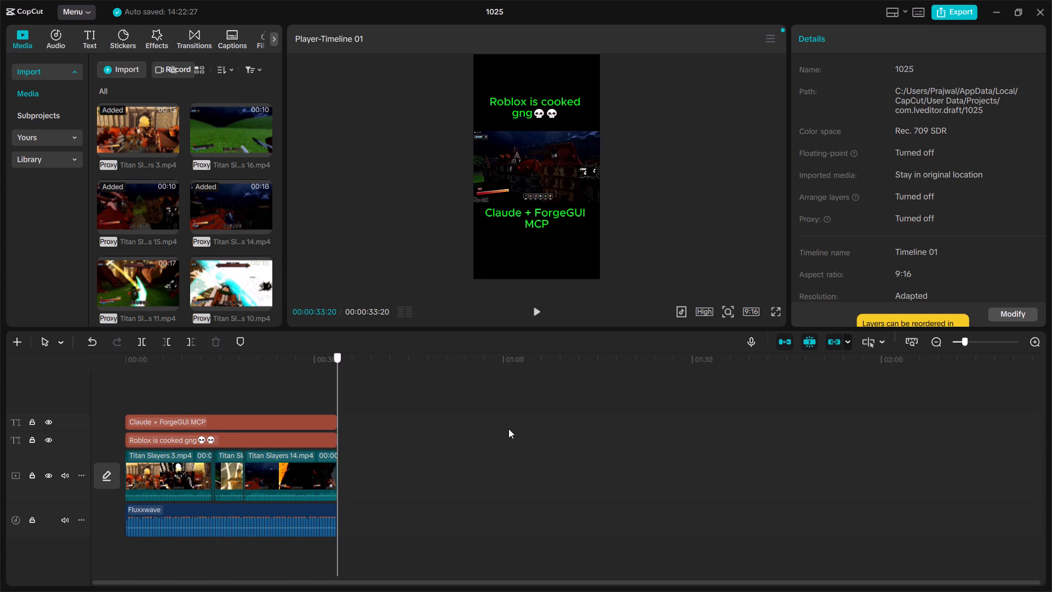
{"action": "left_click_drag", "start_coordinate": [508, 429], "coordinate": [74, 484]}
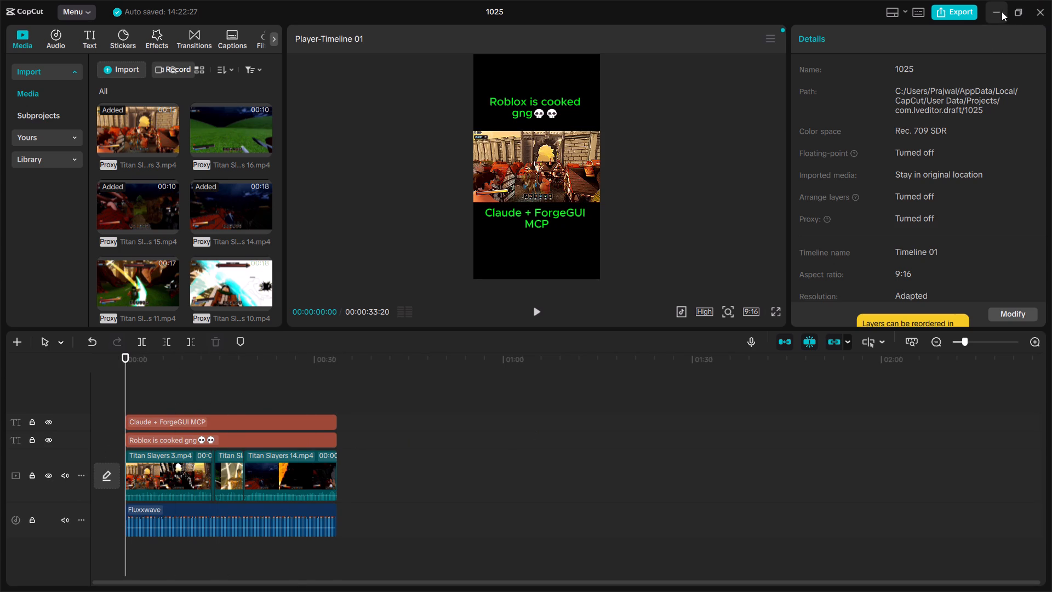
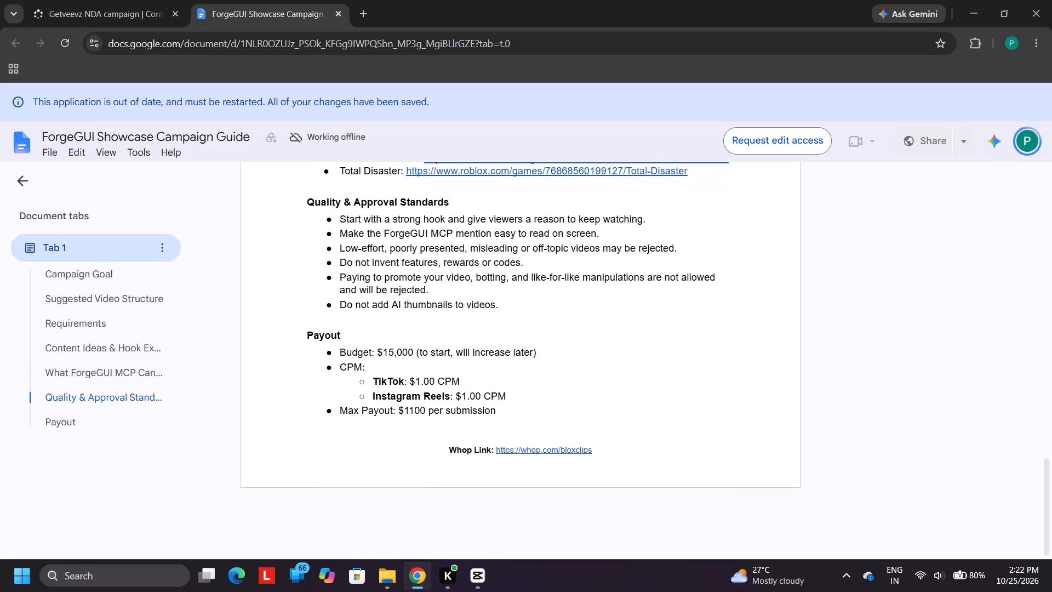
Switch to Chrome and skim the ForgeGUI Showcase Campaign Guide from the payout section up to the campaign goal.
{"action": "scroll", "coordinate": [487, 406], "scroll_direction": "up", "scroll_amount": 16}
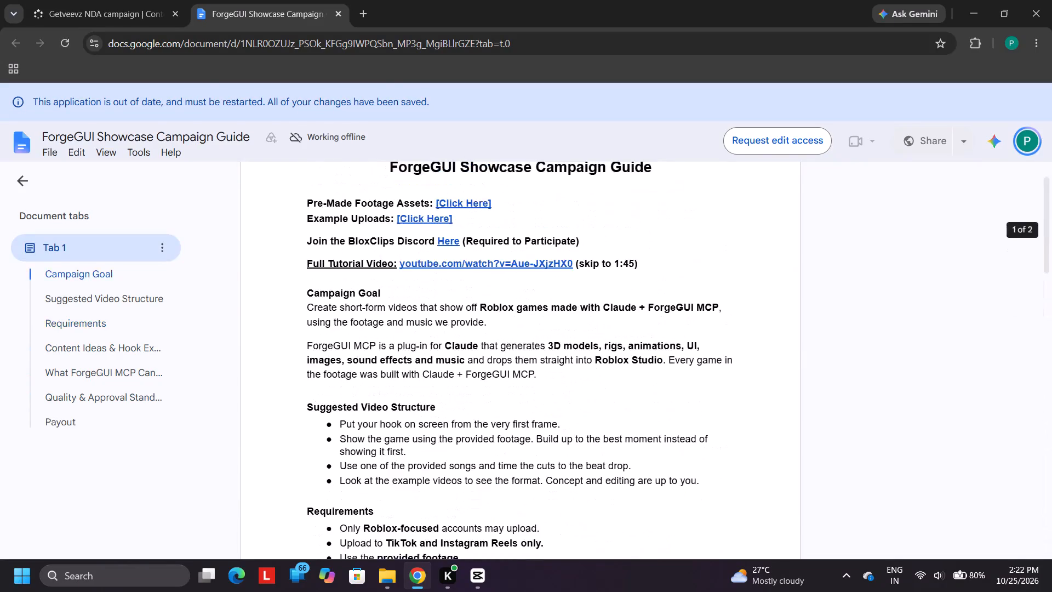
{"action": "scroll", "coordinate": [482, 409], "scroll_direction": "up", "scroll_amount": 4}
{"action": "scroll", "coordinate": [481, 410], "scroll_direction": "down", "scroll_amount": 1}
{"action": "scroll", "coordinate": [481, 410], "scroll_direction": "up", "scroll_amount": 6}
Read the brief, budget and reference materials of the Getveevz NDA campaign on Content Rewards.
{"action": "left_click", "coordinate": [148, 0]}
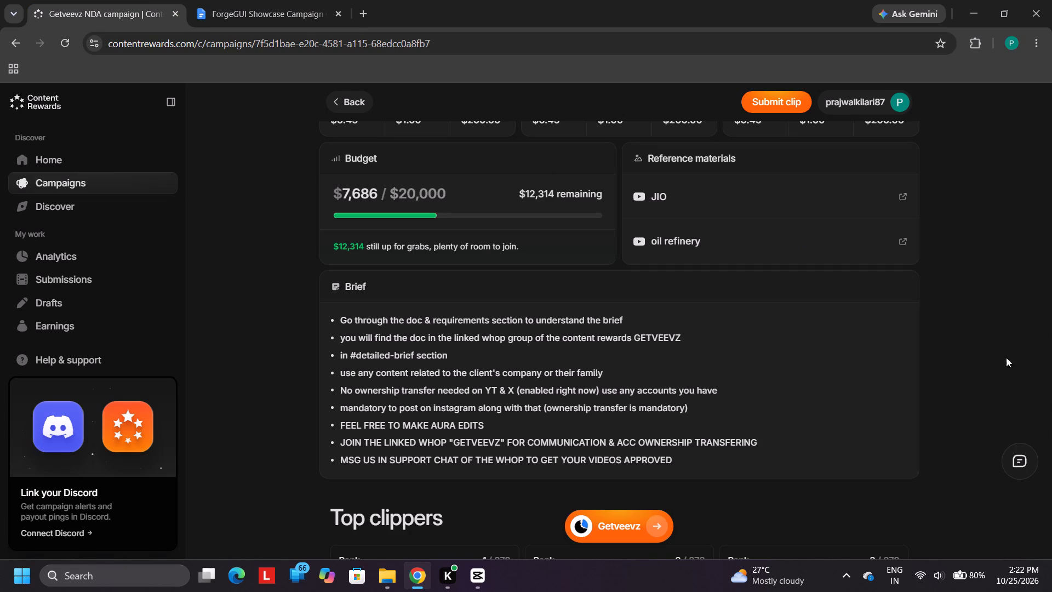
{"action": "scroll", "coordinate": [779, 358], "scroll_direction": "up", "scroll_amount": 5}
{"action": "scroll", "coordinate": [768, 360], "scroll_direction": "down", "scroll_amount": 5}
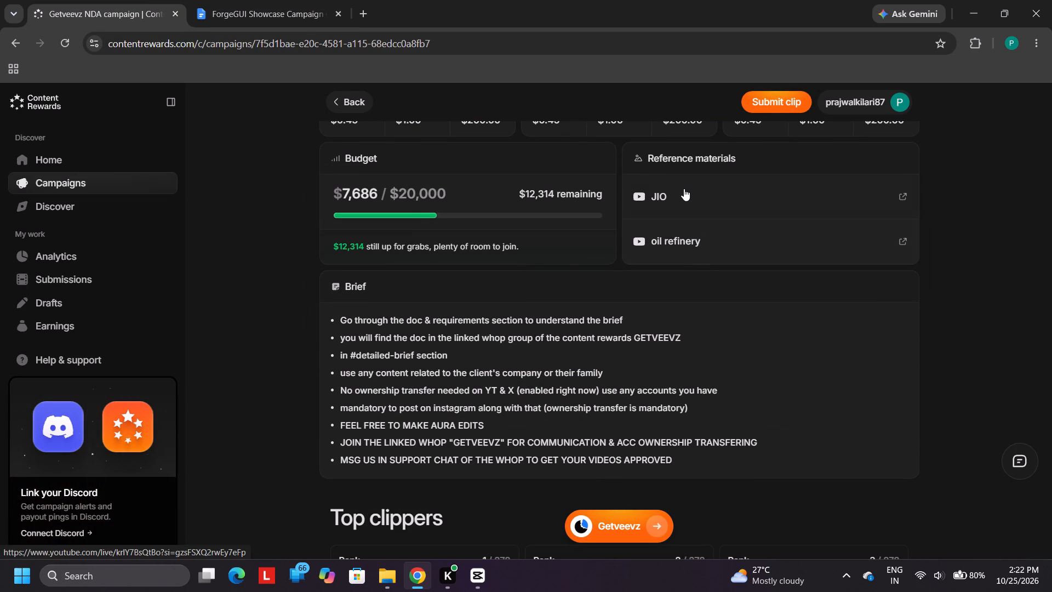
{"action": "scroll", "coordinate": [680, 183], "scroll_direction": "up", "scroll_amount": 1}
{"action": "scroll", "coordinate": [679, 183], "scroll_direction": "down", "scroll_amount": 2}
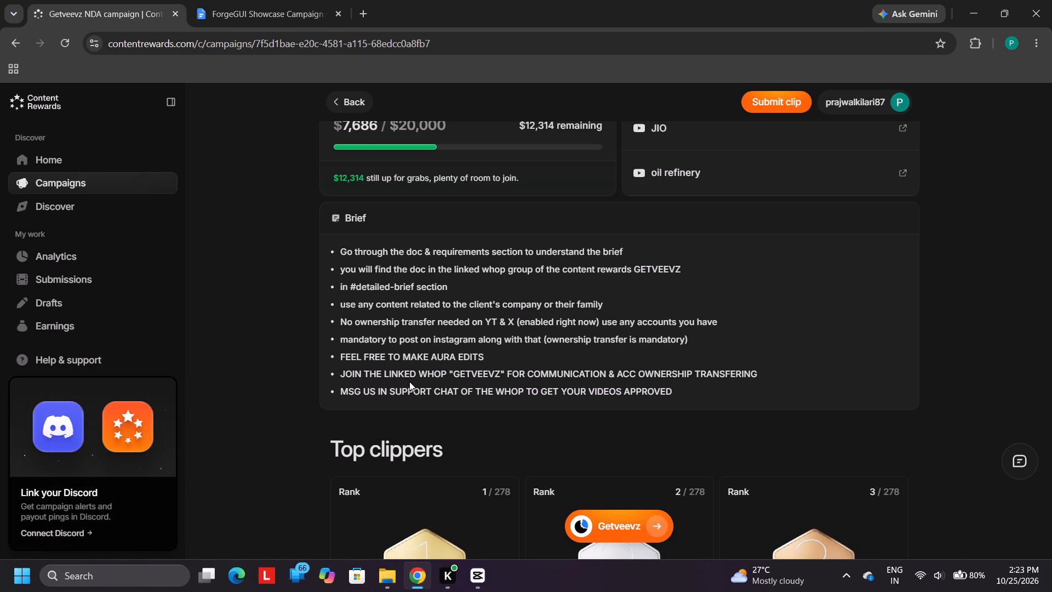
{"action": "scroll", "coordinate": [493, 372], "scroll_direction": "up", "scroll_amount": 4}
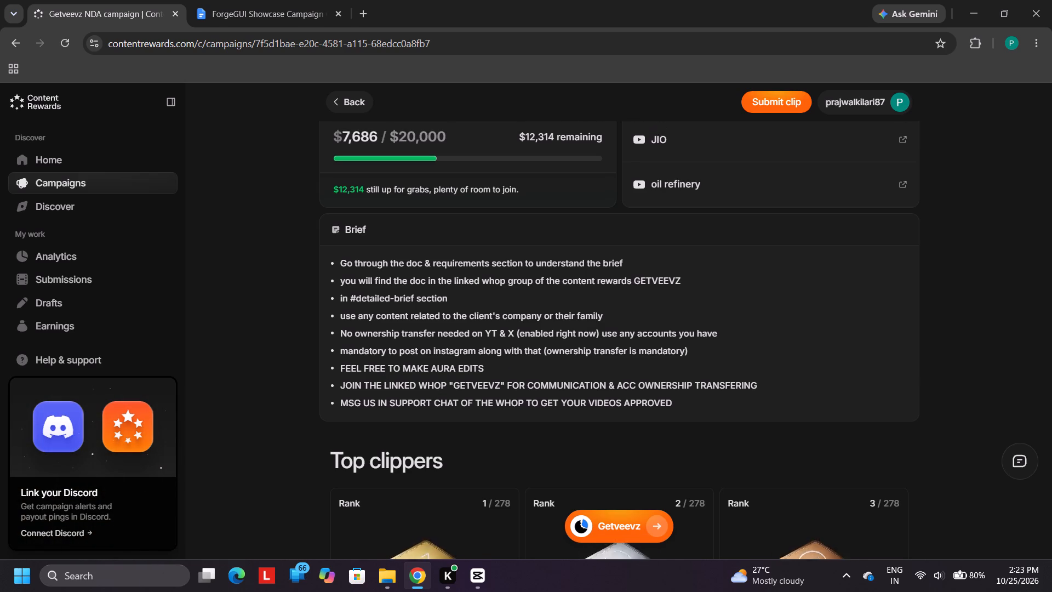
{"action": "scroll", "coordinate": [493, 372], "scroll_direction": "up", "scroll_amount": 6}
Look through the Getveevz profile and its campaign list, and return to the NDA campaign page.
{"action": "left_click", "coordinate": [371, 280]}
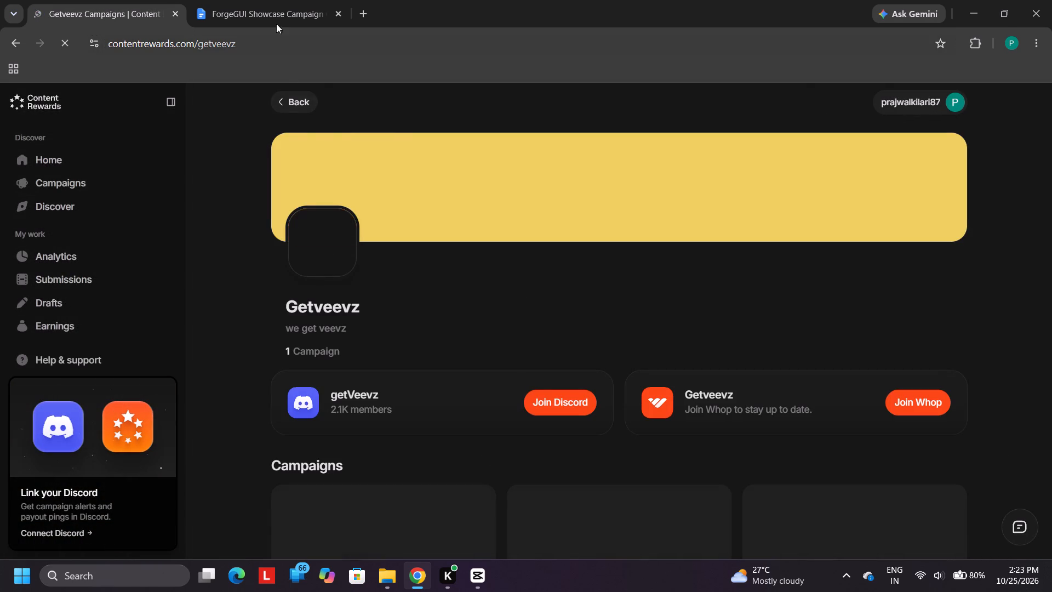
{"action": "left_click", "coordinate": [275, 13]}
{"action": "left_click", "coordinate": [108, 0]}
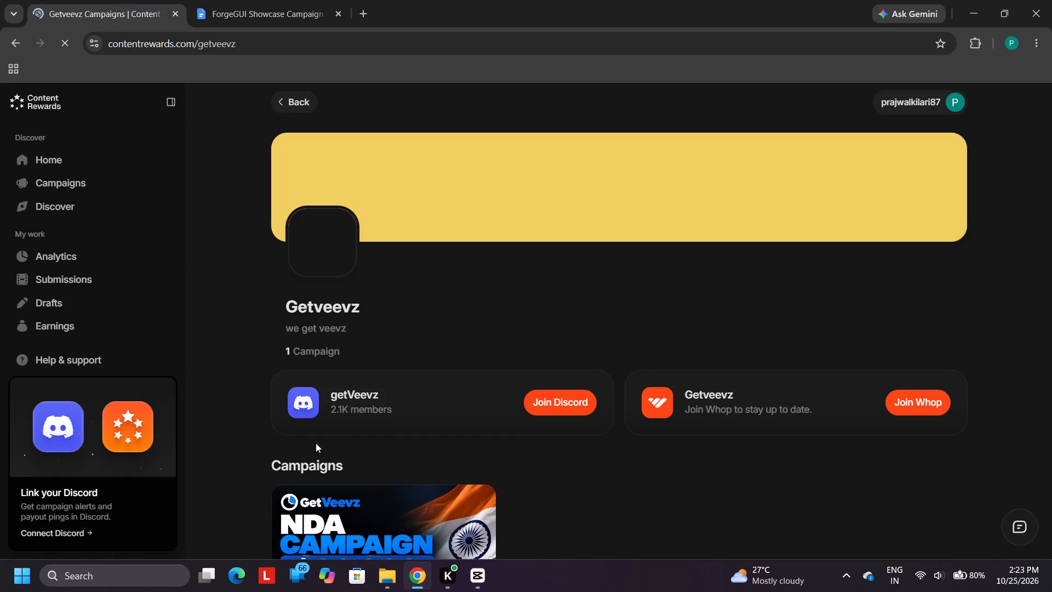
{"action": "scroll", "coordinate": [401, 420], "scroll_direction": "down", "scroll_amount": 15}
{"action": "scroll", "coordinate": [399, 425], "scroll_direction": "up", "scroll_amount": 6}
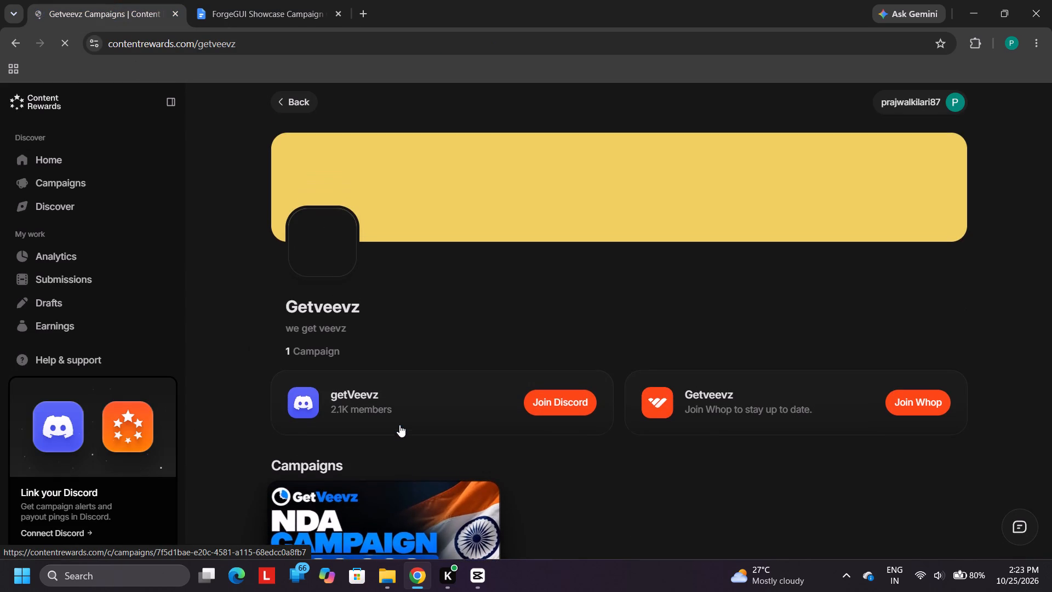
{"action": "scroll", "coordinate": [399, 425], "scroll_direction": "up", "scroll_amount": 1}
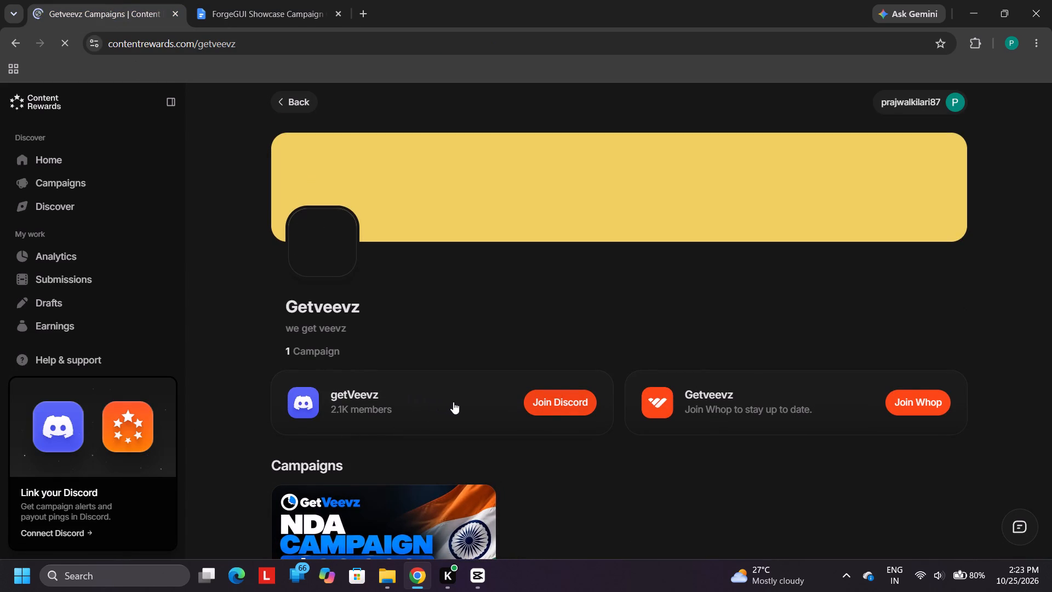
{"action": "scroll", "coordinate": [453, 402], "scroll_direction": "down", "scroll_amount": 7}
{"action": "left_click", "coordinate": [445, 416]}
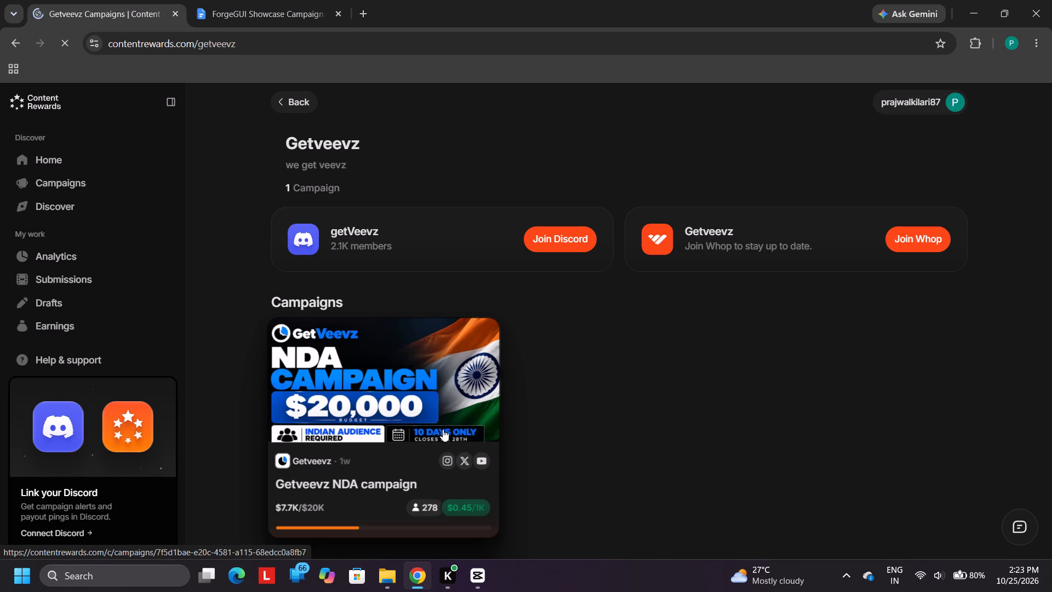
{"action": "left_click", "coordinate": [5, 42]}
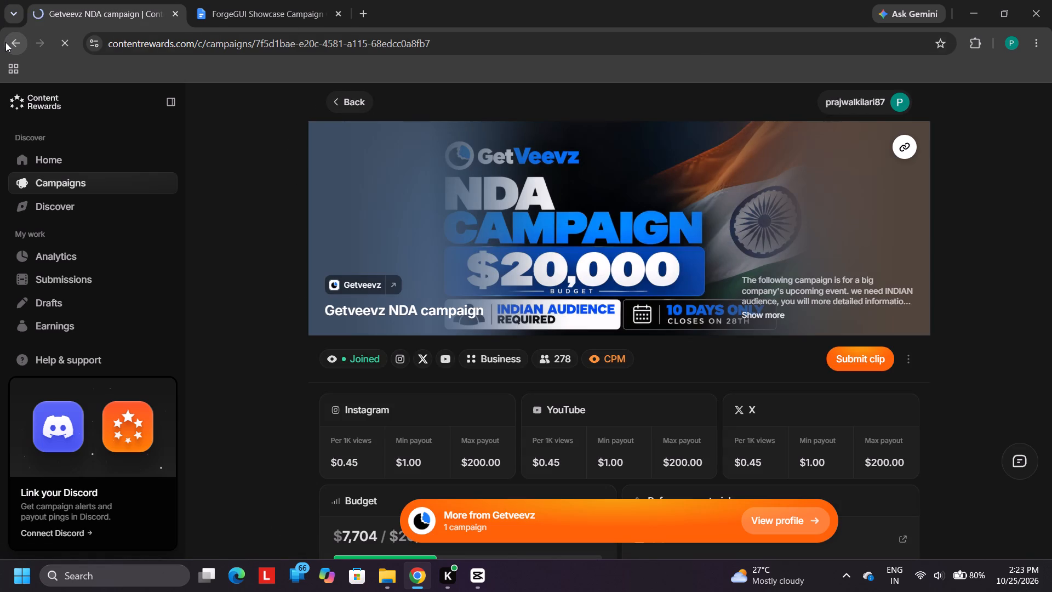
{"action": "left_click", "coordinate": [5, 42]}
Open the Content Rewards home page.
{"action": "left_click", "coordinate": [47, 164]}
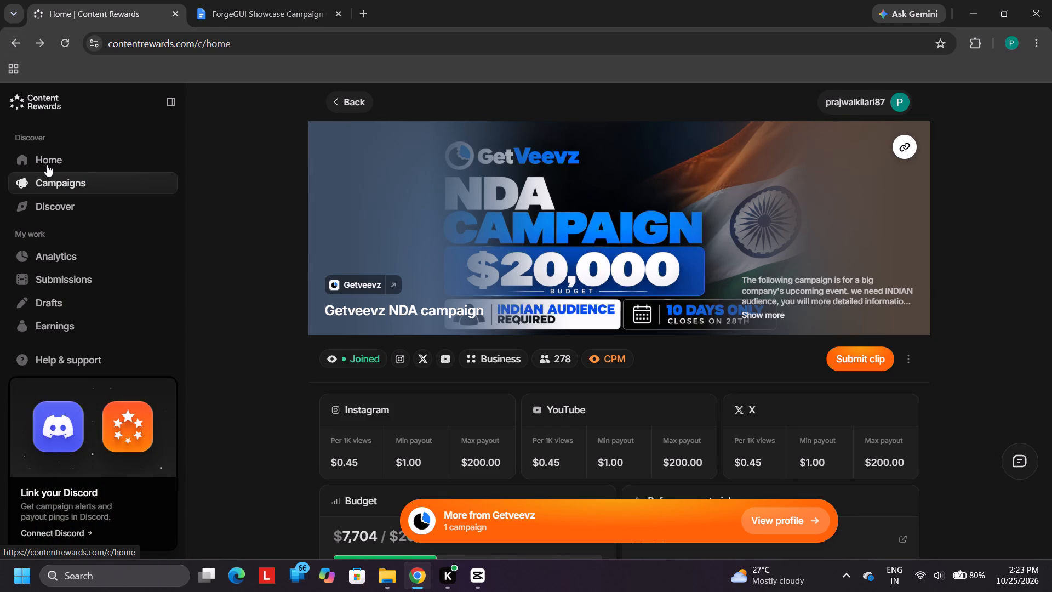
{"action": "left_click", "coordinate": [49, 164]}
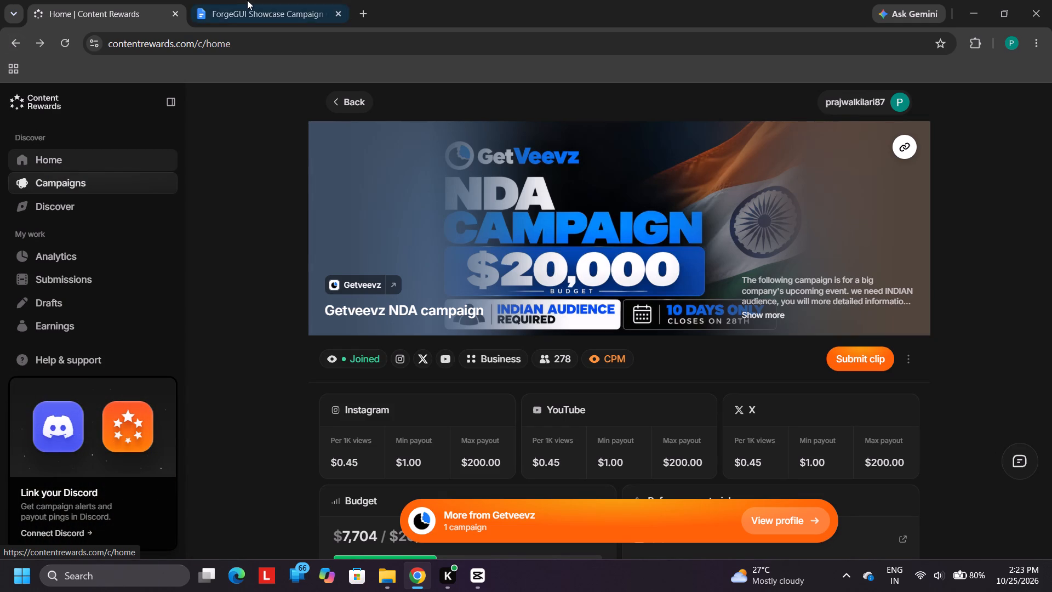
{"action": "left_click", "coordinate": [883, 103]}
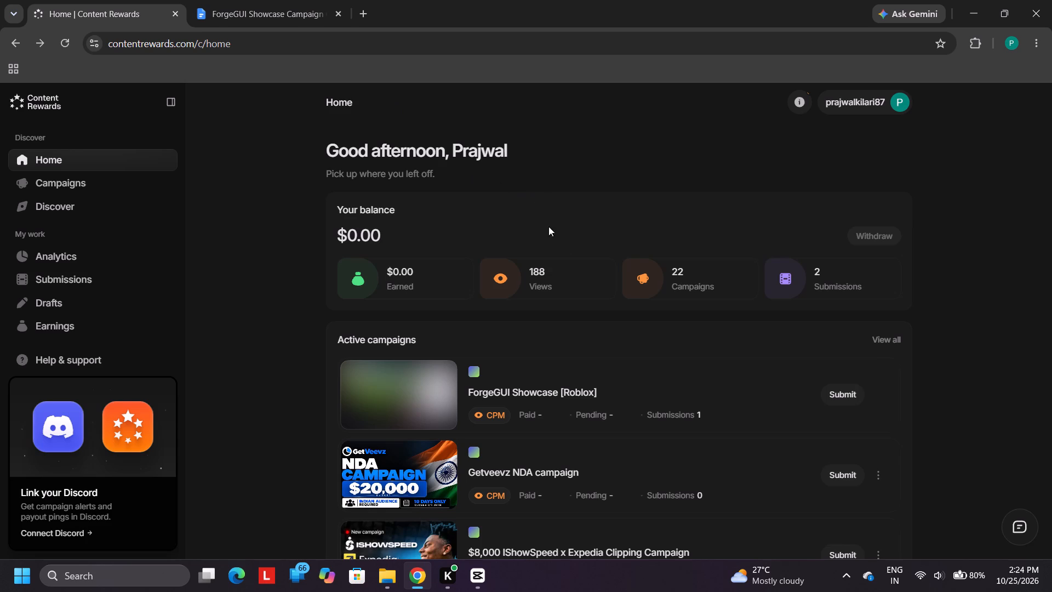
Look over the active campaigns and leave the "$8,000 IShowSpeed x Expedia Clipping Campaign".
{"action": "scroll", "coordinate": [575, 273], "scroll_direction": "down", "scroll_amount": 1}
{"action": "scroll", "coordinate": [575, 273], "scroll_direction": "up", "scroll_amount": 1}
{"action": "scroll", "coordinate": [575, 273], "scroll_direction": "down", "scroll_amount": 3}
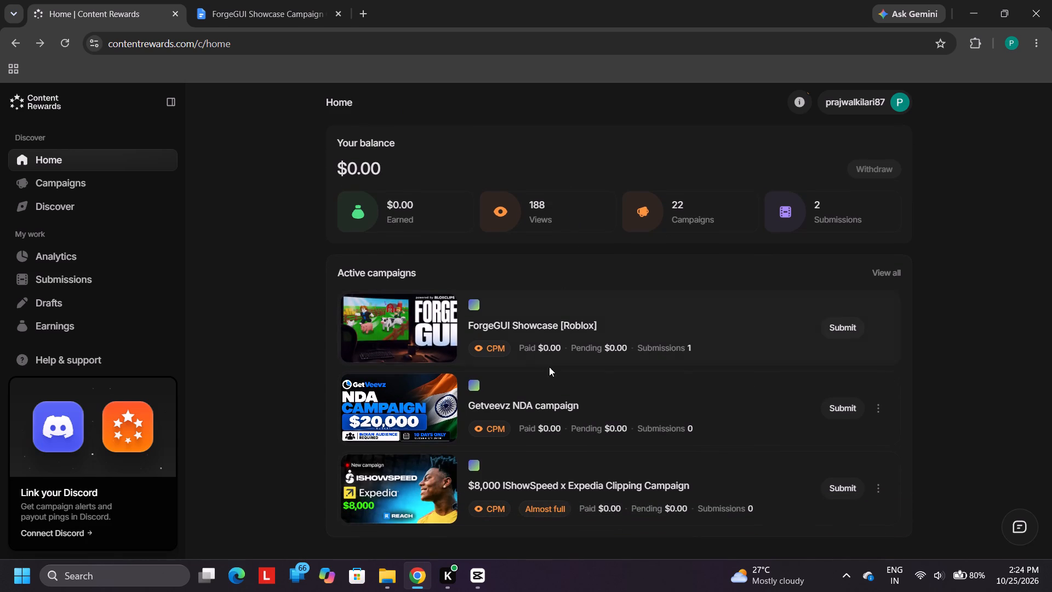
{"action": "scroll", "coordinate": [540, 400], "scroll_direction": "down", "scroll_amount": 5}
{"action": "scroll", "coordinate": [540, 402], "scroll_direction": "up", "scroll_amount": 1}
{"action": "scroll", "coordinate": [540, 402], "scroll_direction": "down", "scroll_amount": 1}
{"action": "left_click", "coordinate": [880, 485]}
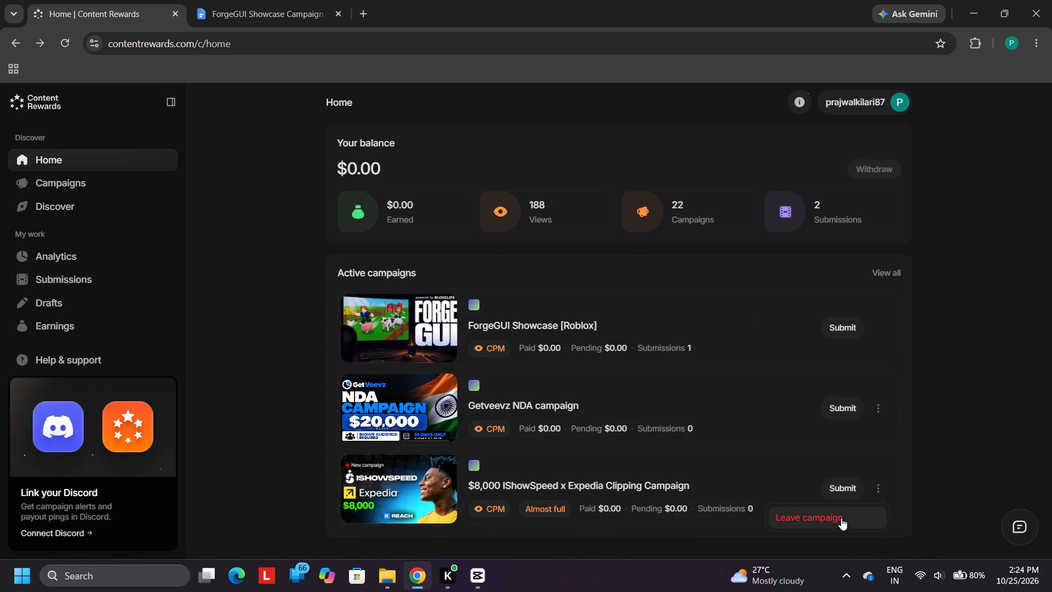
{"action": "left_click", "coordinate": [841, 518]}
{"action": "left_click", "coordinate": [587, 368]}
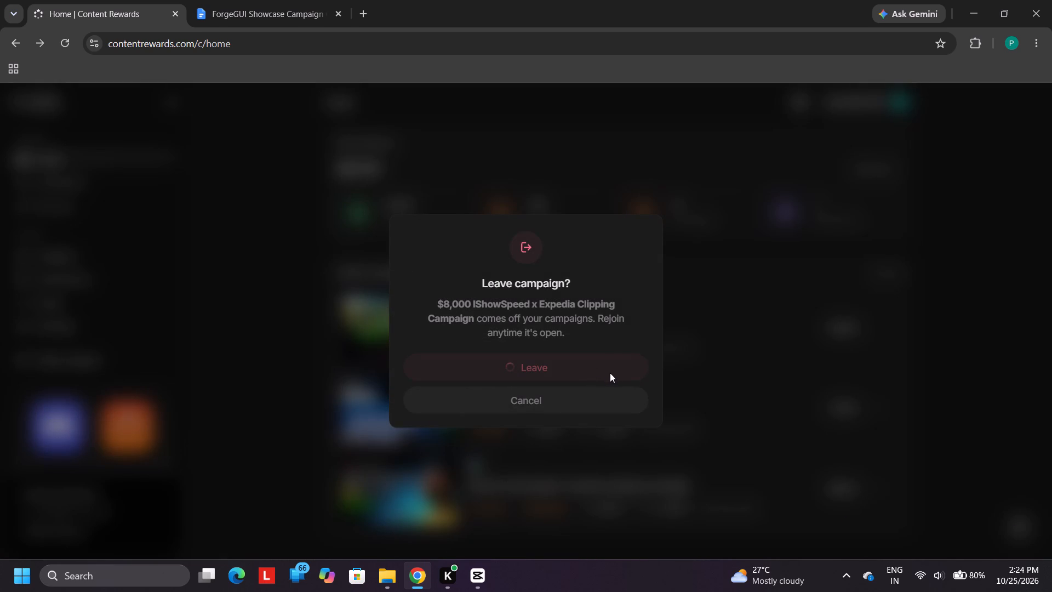
Leave the Getveevz NDA campaign from the active campaigns.
{"action": "scroll", "coordinate": [619, 386], "scroll_direction": "down", "scroll_amount": 2}
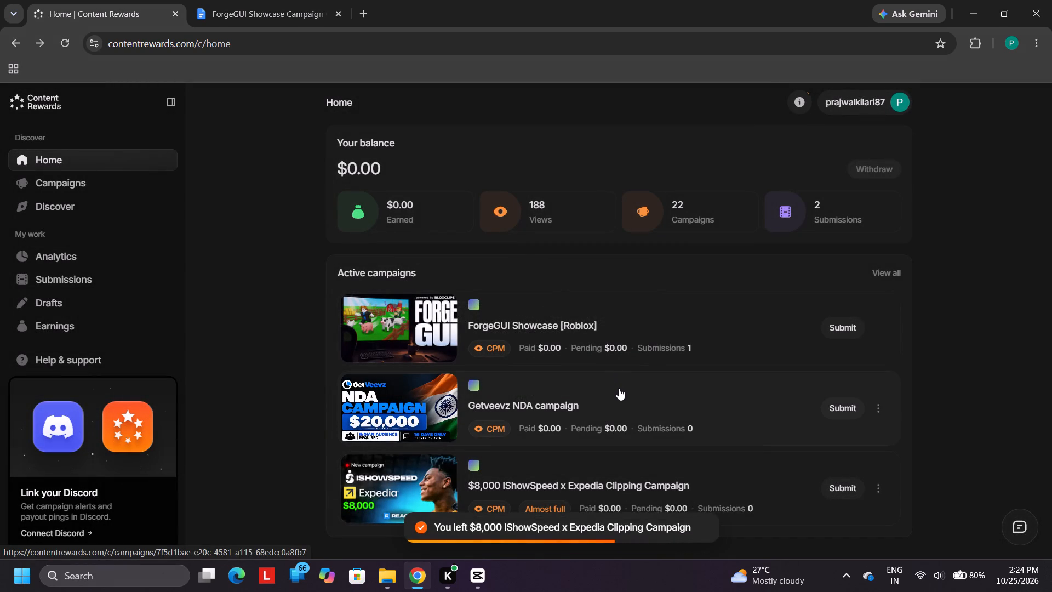
{"action": "scroll", "coordinate": [619, 388], "scroll_direction": "down", "scroll_amount": 6}
{"action": "left_click", "coordinate": [879, 412]}
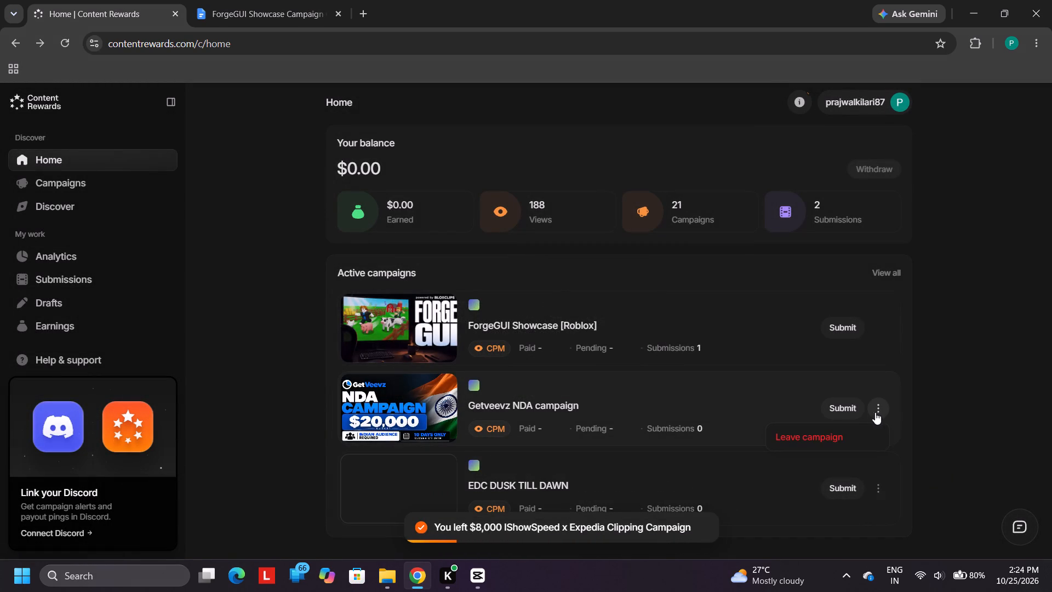
{"action": "left_click", "coordinate": [838, 439]}
{"action": "left_click", "coordinate": [505, 365]}
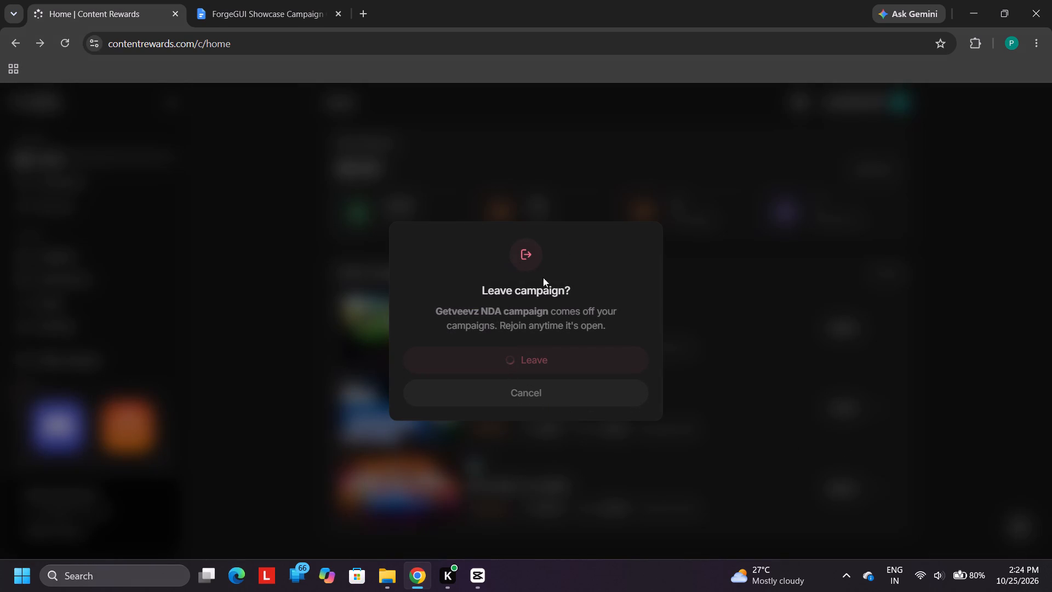
Leave the EDC DUSK TILL DAWN campaign from the active campaigns.
{"action": "scroll", "coordinate": [724, 420], "scroll_direction": "down", "scroll_amount": 12}
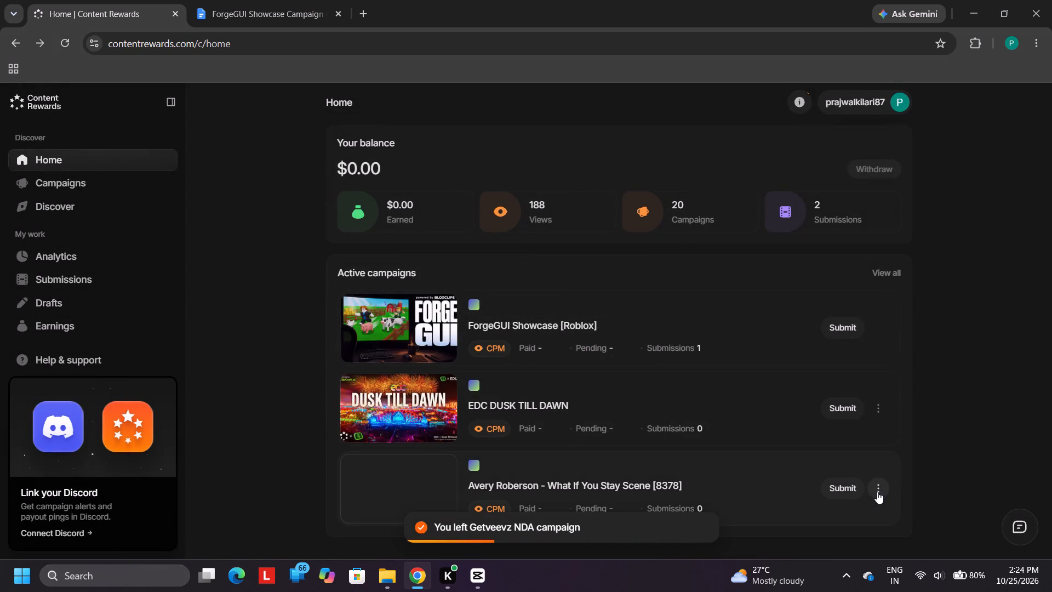
{"action": "left_click", "coordinate": [876, 410]}
{"action": "left_click", "coordinate": [819, 436]}
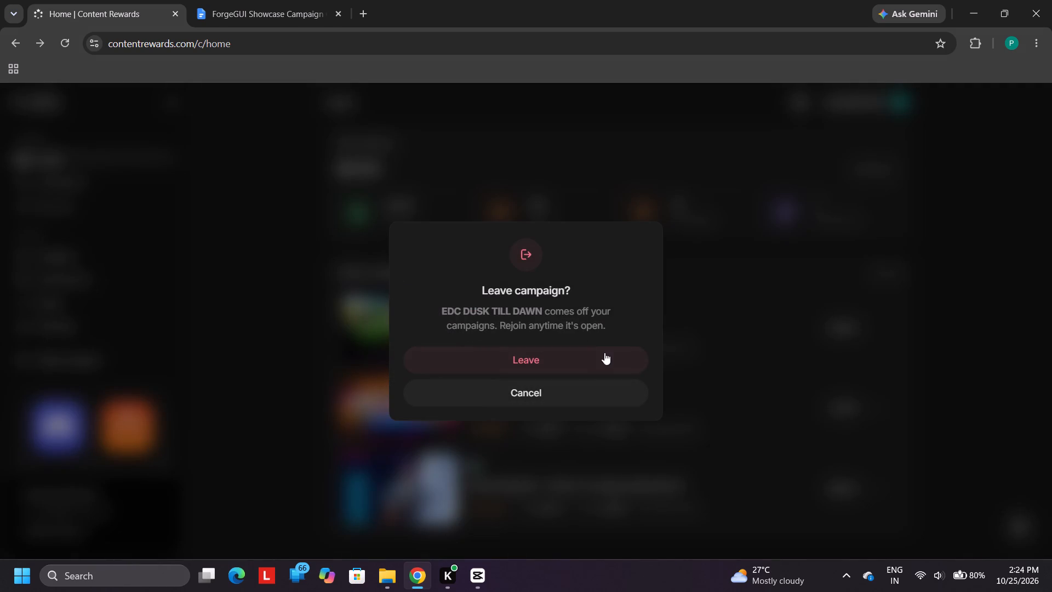
{"action": "left_click", "coordinate": [604, 352]}
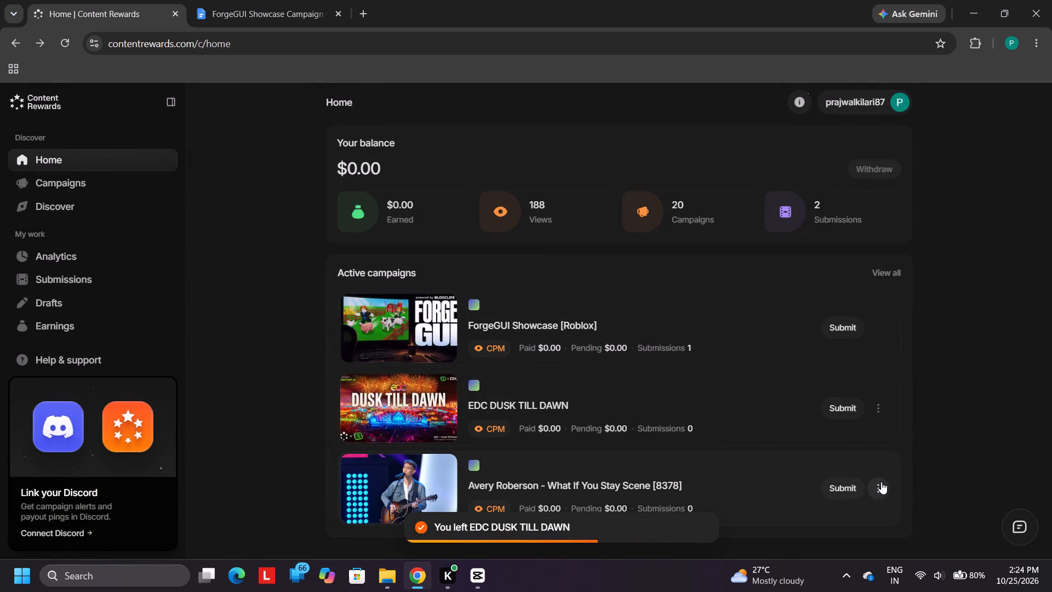
Leave the GabeNoVictim Clipping campaign from the active campaigns.
{"action": "left_click", "coordinate": [876, 489]}
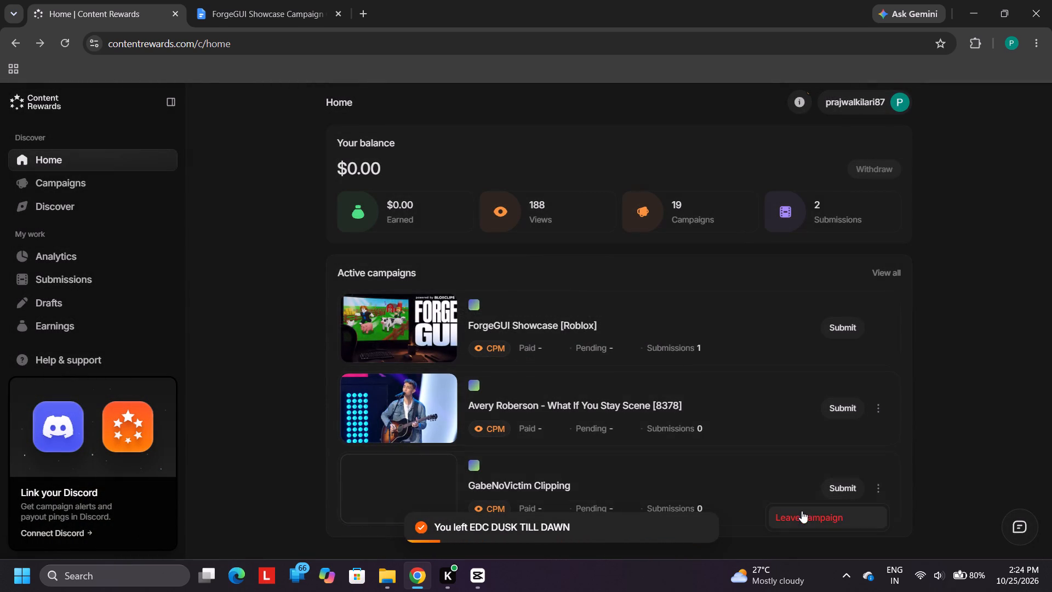
{"action": "left_click", "coordinate": [802, 511]}
{"action": "left_click", "coordinate": [564, 361]}
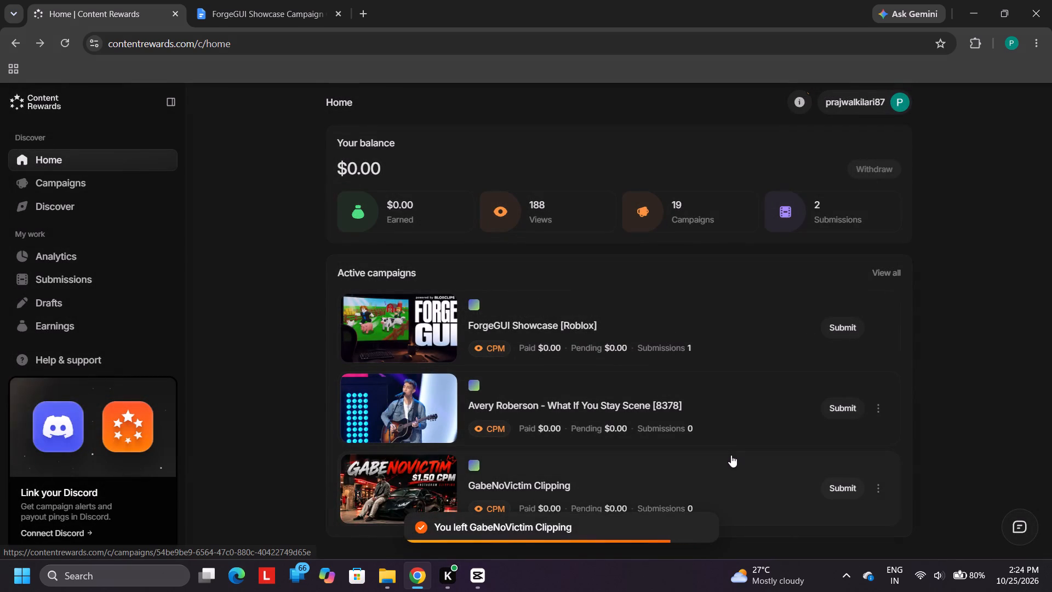
{"action": "scroll", "coordinate": [730, 452], "scroll_direction": "down", "scroll_amount": 5}
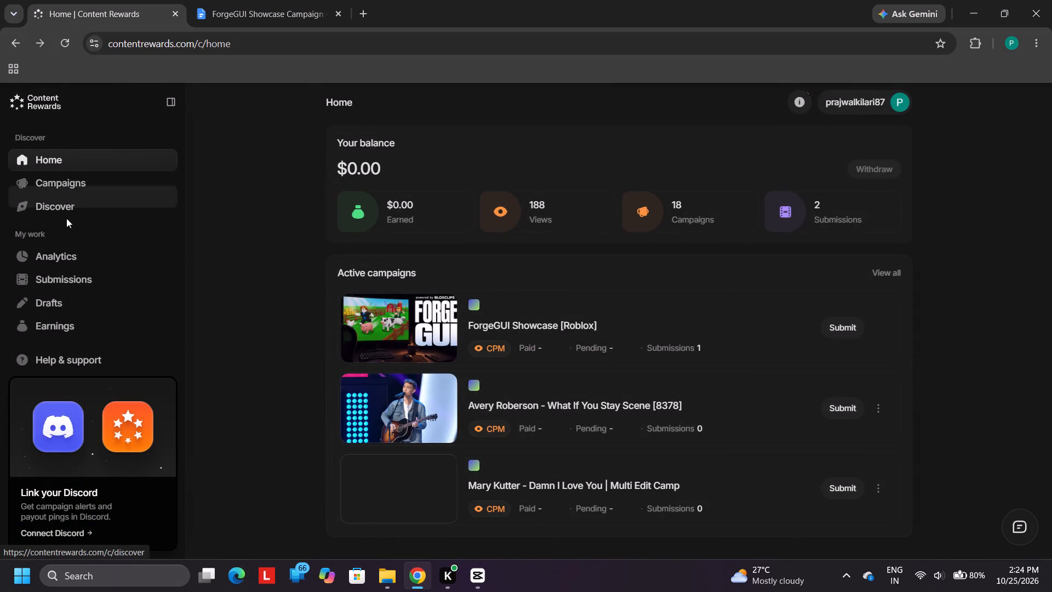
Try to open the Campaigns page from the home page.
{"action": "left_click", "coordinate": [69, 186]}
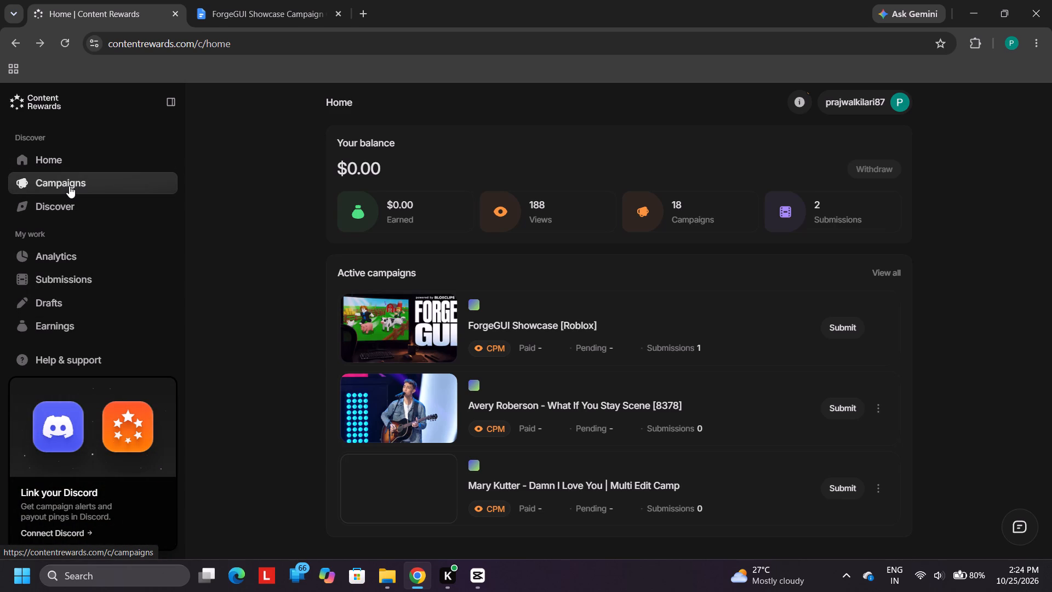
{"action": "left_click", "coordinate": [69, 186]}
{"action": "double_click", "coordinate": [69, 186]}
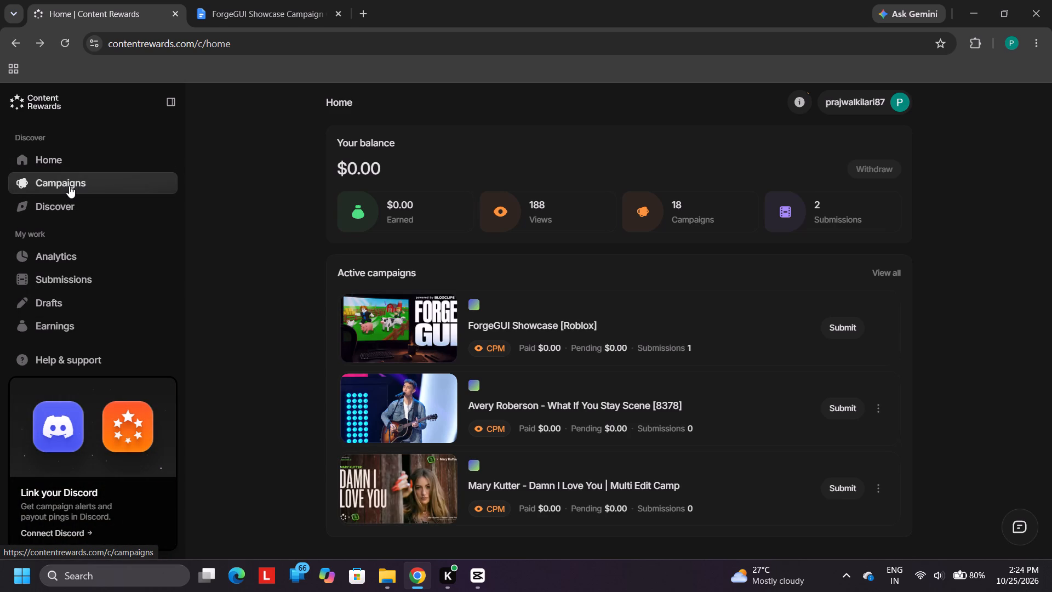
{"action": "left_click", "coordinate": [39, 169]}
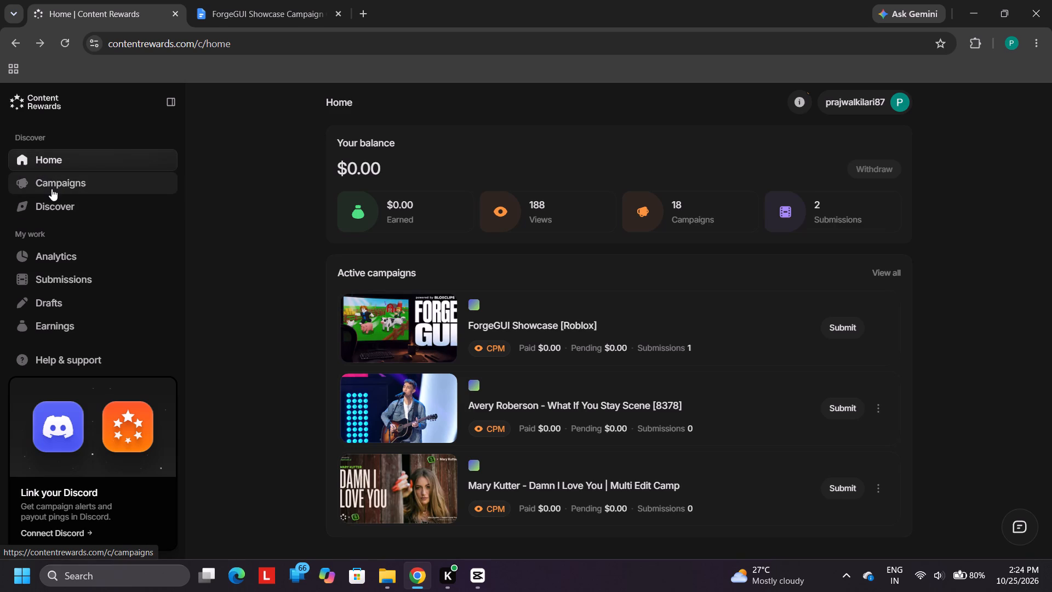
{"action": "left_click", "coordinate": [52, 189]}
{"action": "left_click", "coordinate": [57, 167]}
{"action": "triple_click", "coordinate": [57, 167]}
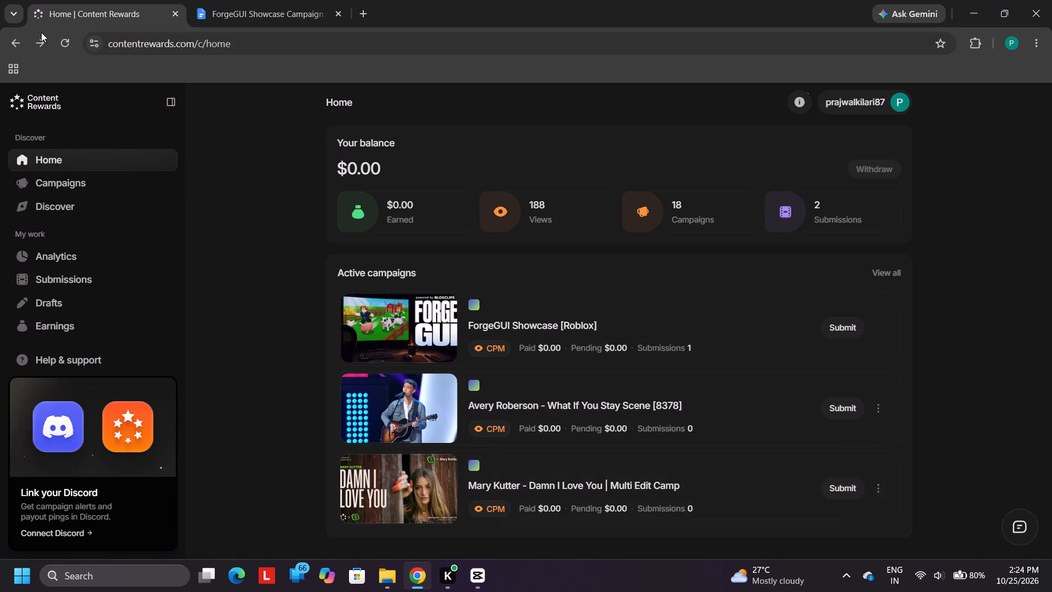
Reload the home page and open the Discover page.
{"action": "left_click", "coordinate": [62, 44]}
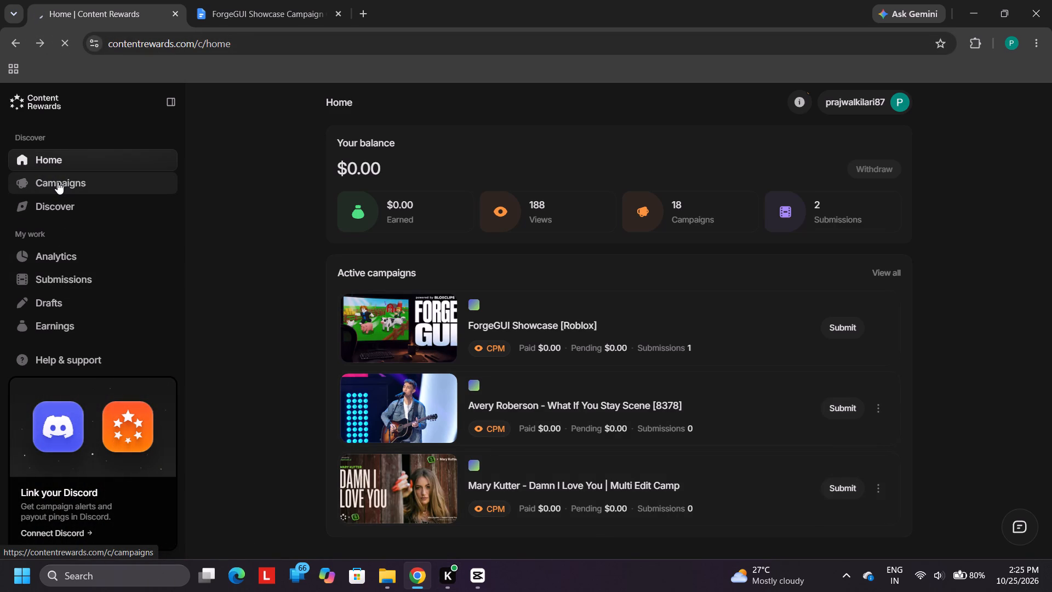
{"action": "left_click", "coordinate": [58, 182]}
{"action": "left_click", "coordinate": [62, 206]}
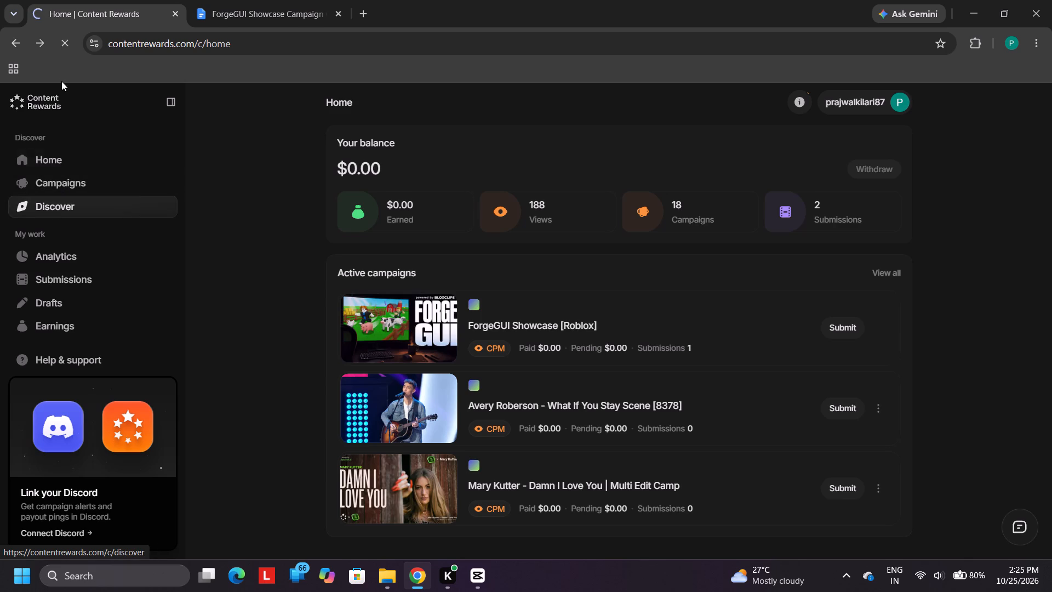
{"action": "left_click", "coordinate": [50, 205]}
{"action": "triple_click", "coordinate": [50, 205]}
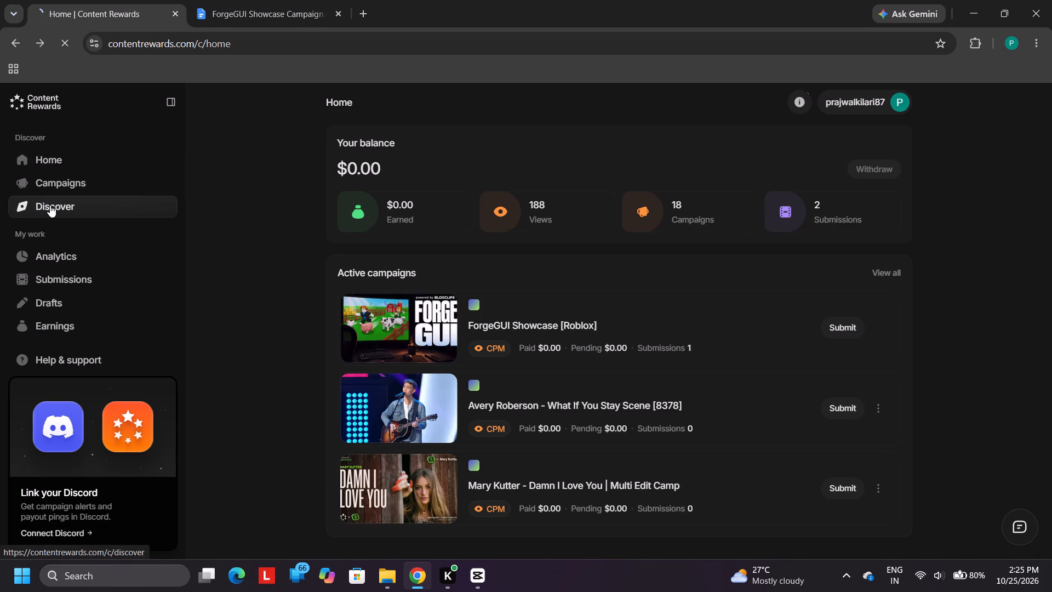
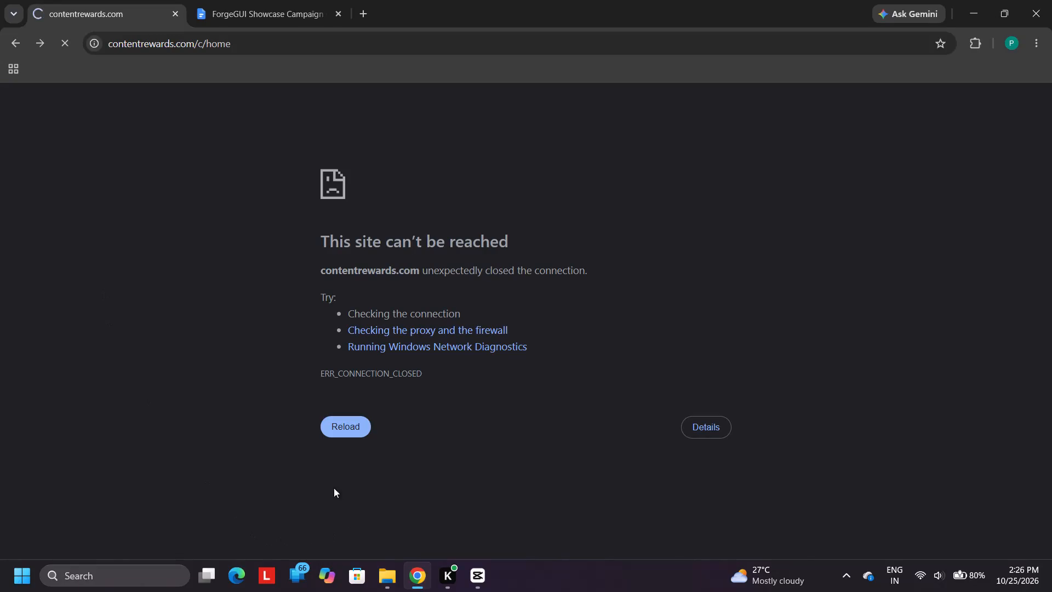
Reload the Content Rewards home page from the connection error page.
{"action": "left_click", "coordinate": [352, 435]}
{"action": "left_click", "coordinate": [357, 442]}
{"action": "left_click_drag", "start_coordinate": [369, 457], "coordinate": [373, 452]}
{"action": "left_click_drag", "start_coordinate": [373, 452], "coordinate": [371, 444]}
{"action": "left_click", "coordinate": [351, 424]}
Restart the computer's Wi-Fi connection by turning it off and back on, and return to the home page.
{"action": "left_click", "coordinate": [923, 578]}
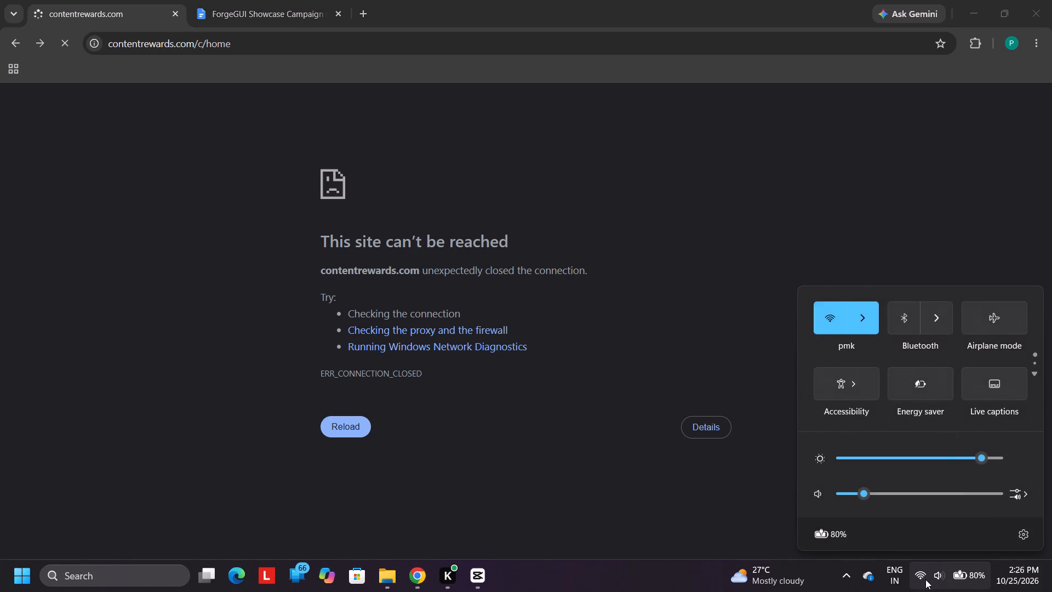
{"action": "left_click", "coordinate": [820, 318]}
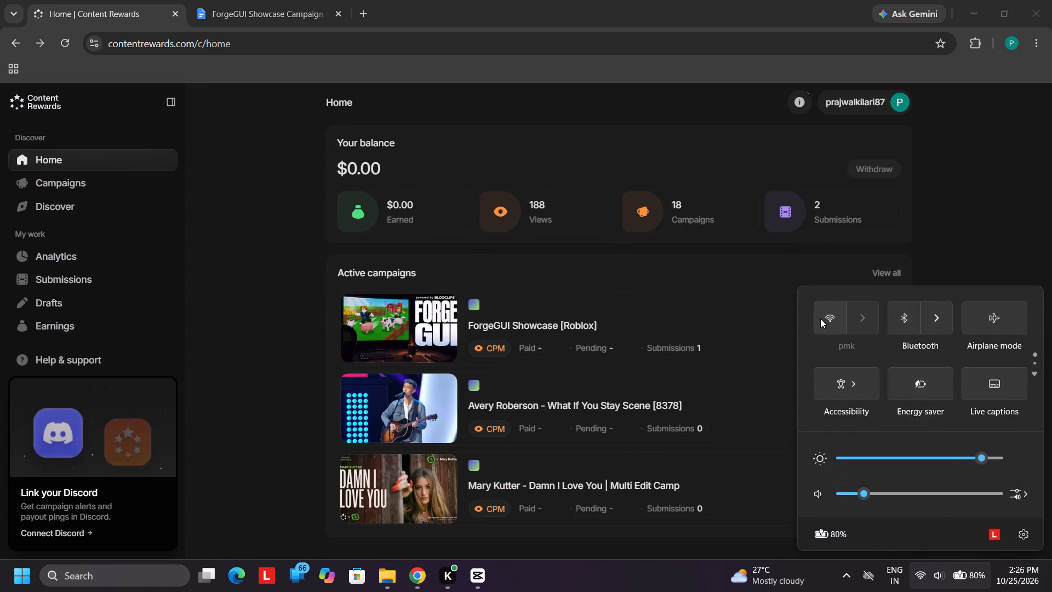
{"action": "left_click", "coordinate": [820, 319]}
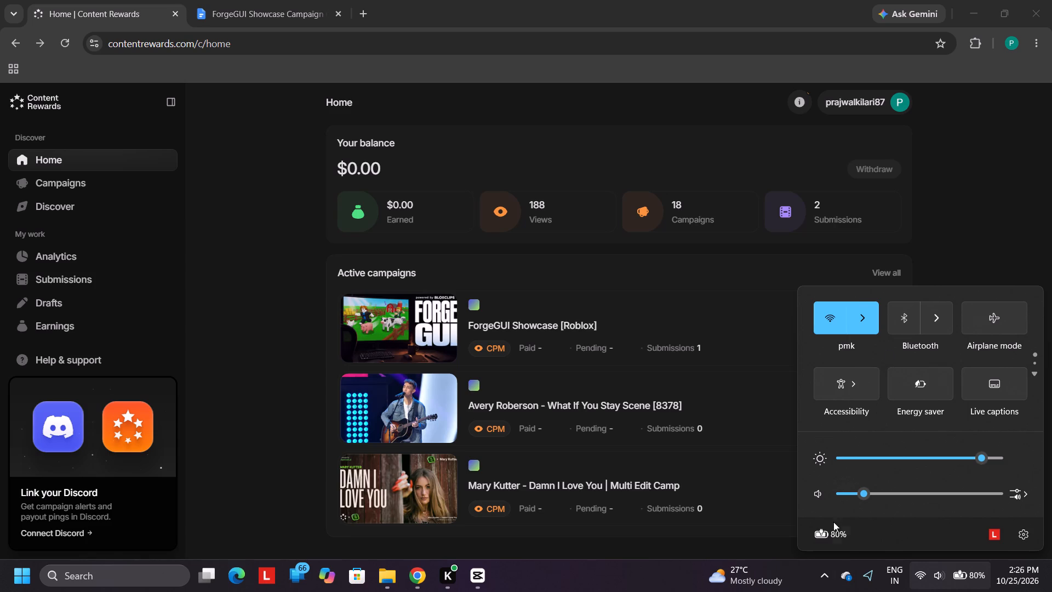
{"action": "left_click", "coordinate": [961, 252]}
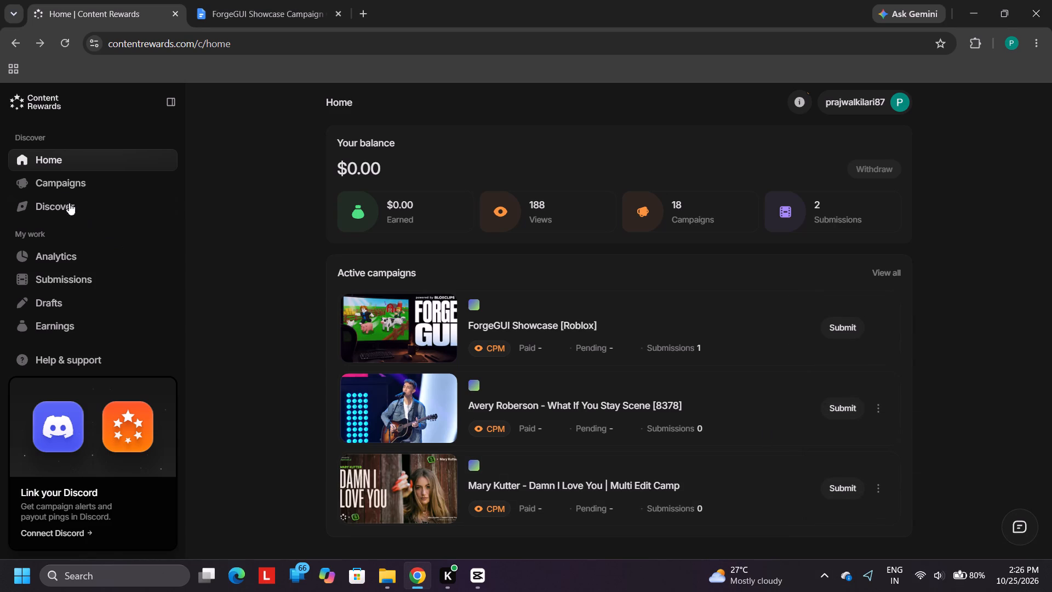
Open the Discover page and look through the recommended campaigns, including the Big names right now section.
{"action": "left_click", "coordinate": [65, 207]}
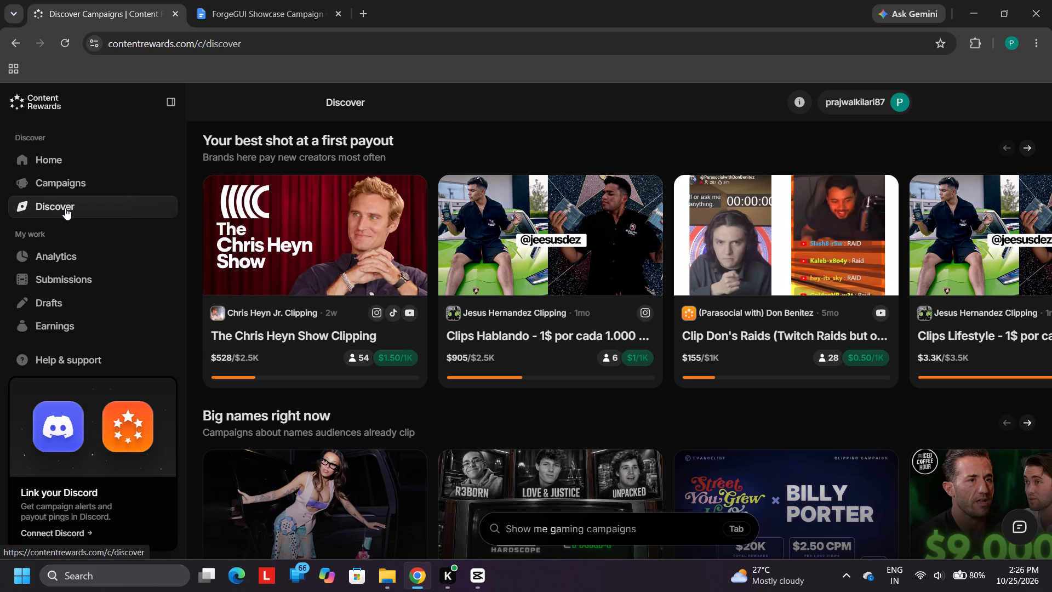
{"action": "scroll", "coordinate": [334, 386], "scroll_direction": "down", "scroll_amount": 3}
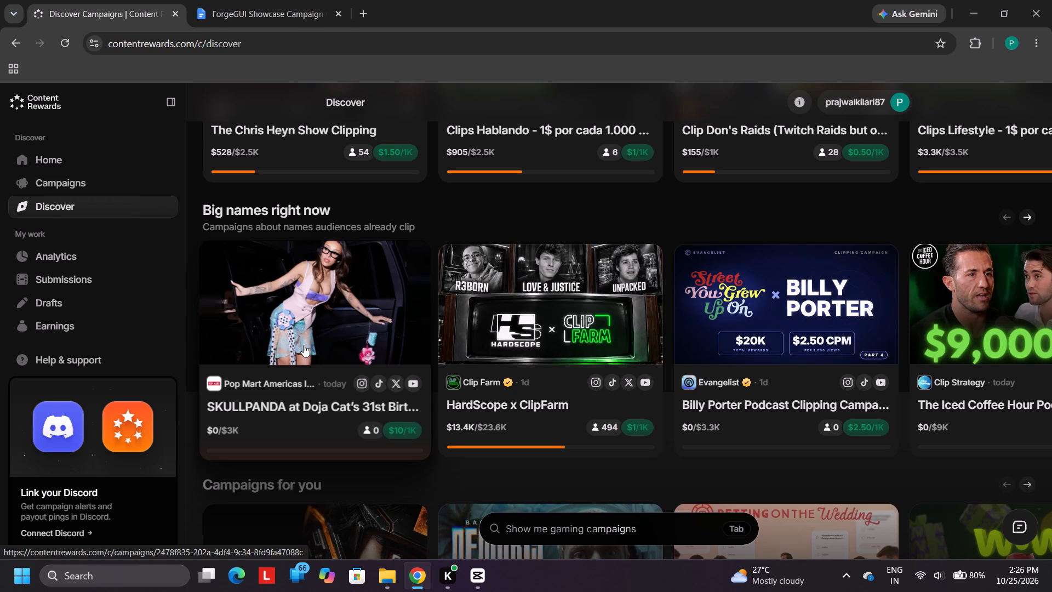
Look through the Discover page's campaign sections from Big names right now down to New campaigns.
{"action": "scroll", "coordinate": [403, 325], "scroll_direction": "down", "scroll_amount": 8}
{"action": "scroll", "coordinate": [403, 325], "scroll_direction": "up", "scroll_amount": 1}
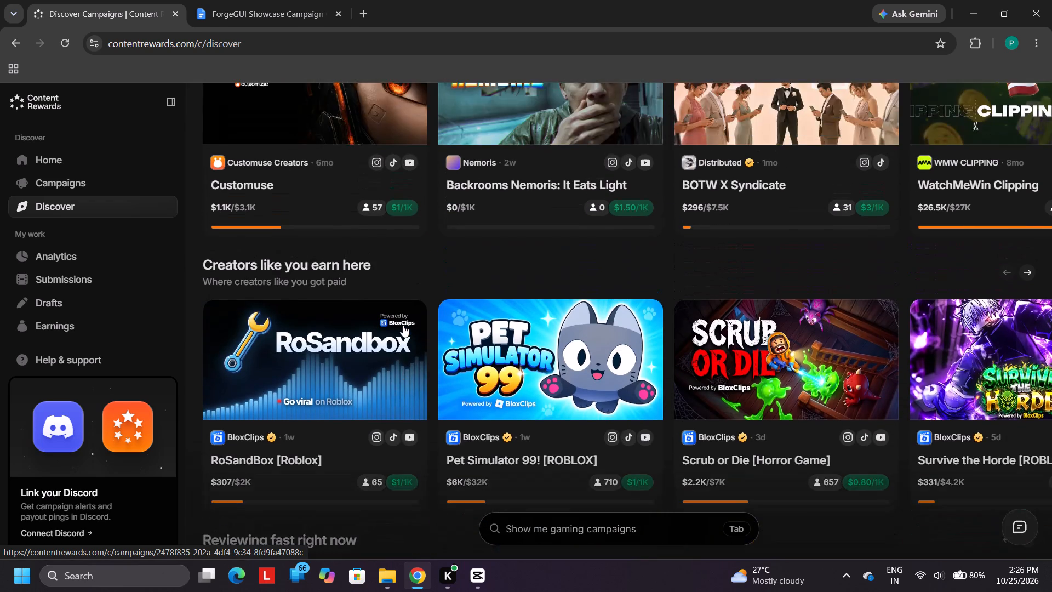
{"action": "scroll", "coordinate": [403, 325], "scroll_direction": "up", "scroll_amount": 5}
{"action": "scroll", "coordinate": [403, 325], "scroll_direction": "down", "scroll_amount": 3}
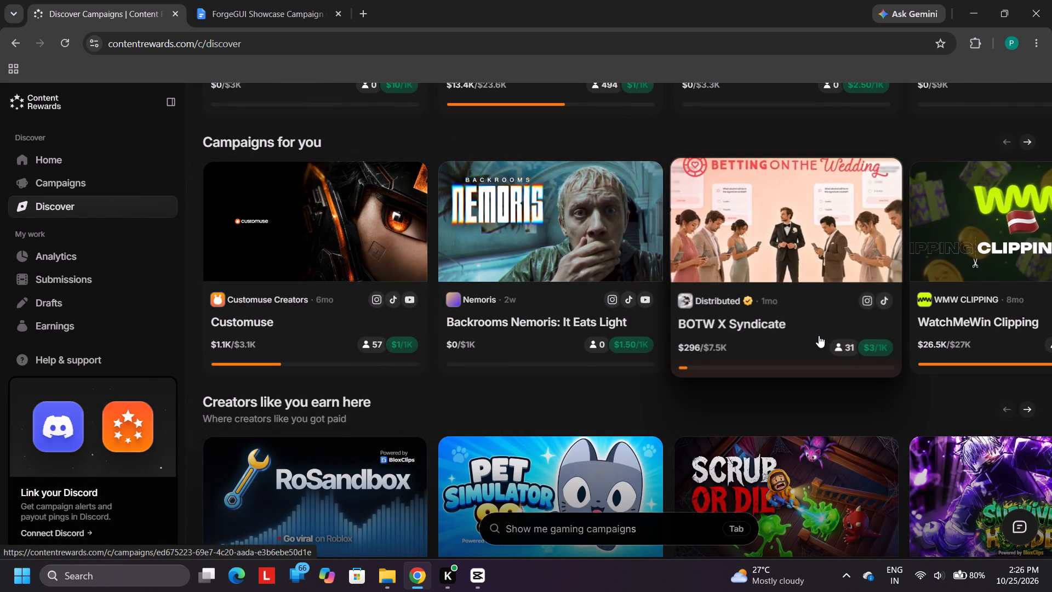
{"action": "scroll", "coordinate": [819, 335], "scroll_direction": "down", "scroll_amount": 4}
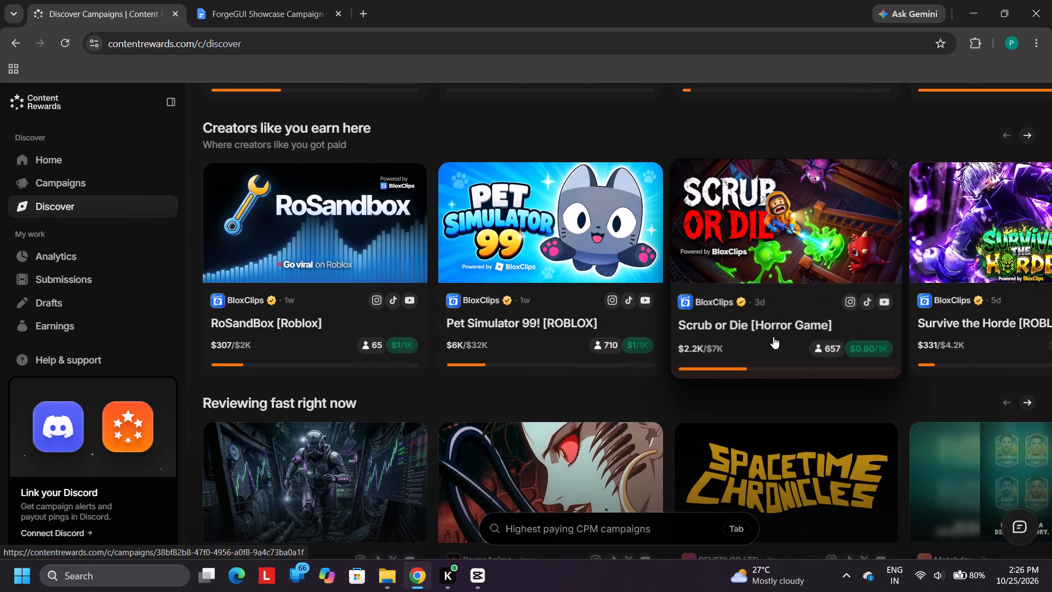
{"action": "scroll", "coordinate": [723, 342], "scroll_direction": "down", "scroll_amount": 2}
{"action": "scroll", "coordinate": [723, 343], "scroll_direction": "up", "scroll_amount": 3}
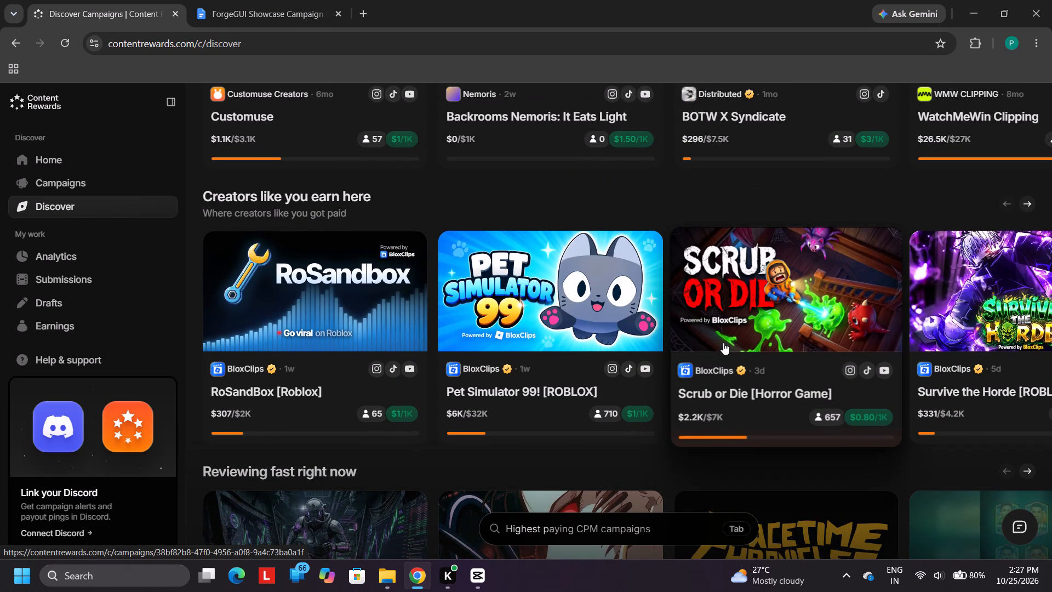
{"action": "scroll", "coordinate": [723, 343], "scroll_direction": "down", "scroll_amount": 6}
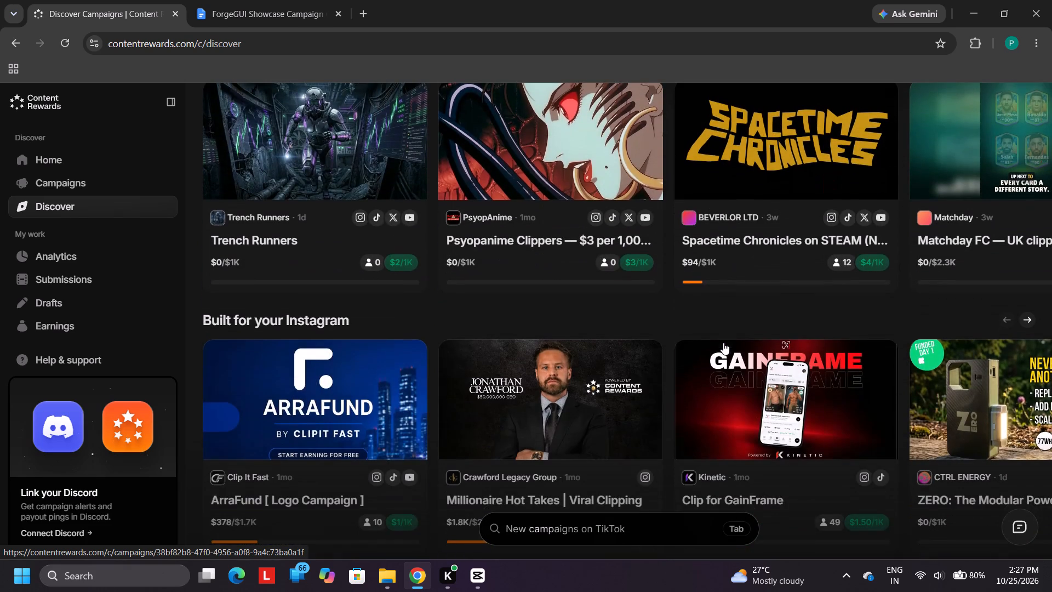
{"action": "scroll", "coordinate": [312, 328], "scroll_direction": "down", "scroll_amount": 10}
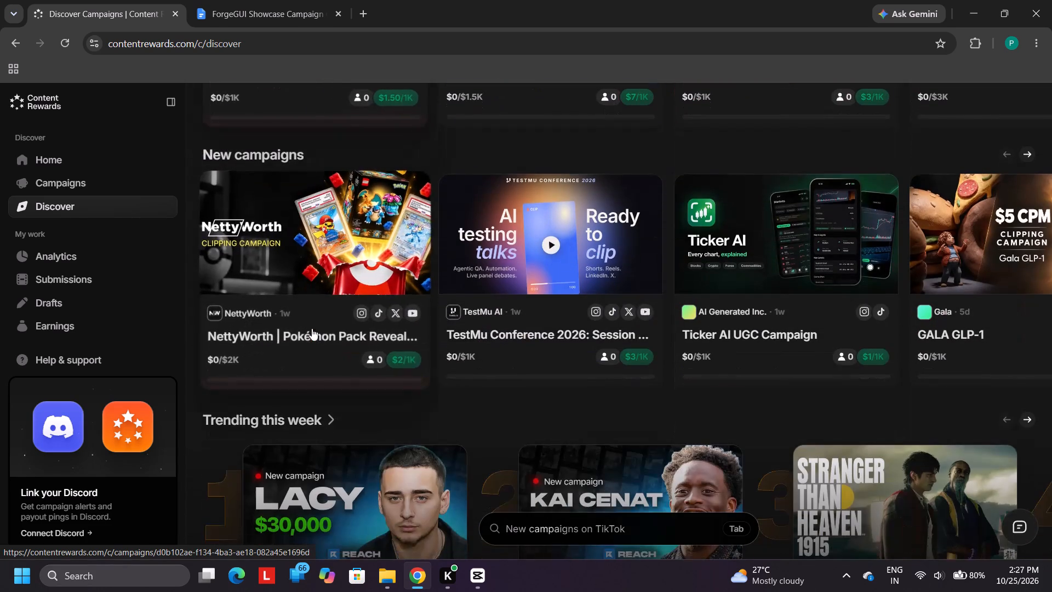
Examine the New campaigns, Trending this week and All campaigns sections, and advance the New campaigns row.
{"action": "left_click", "coordinate": [282, 152]}
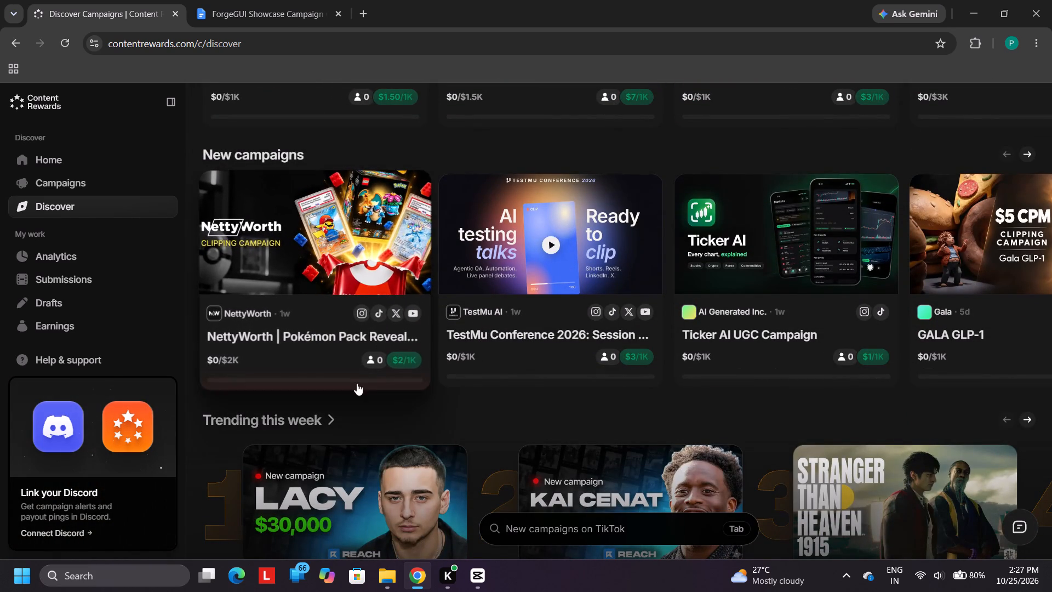
{"action": "scroll", "coordinate": [317, 403], "scroll_direction": "down", "scroll_amount": 10}
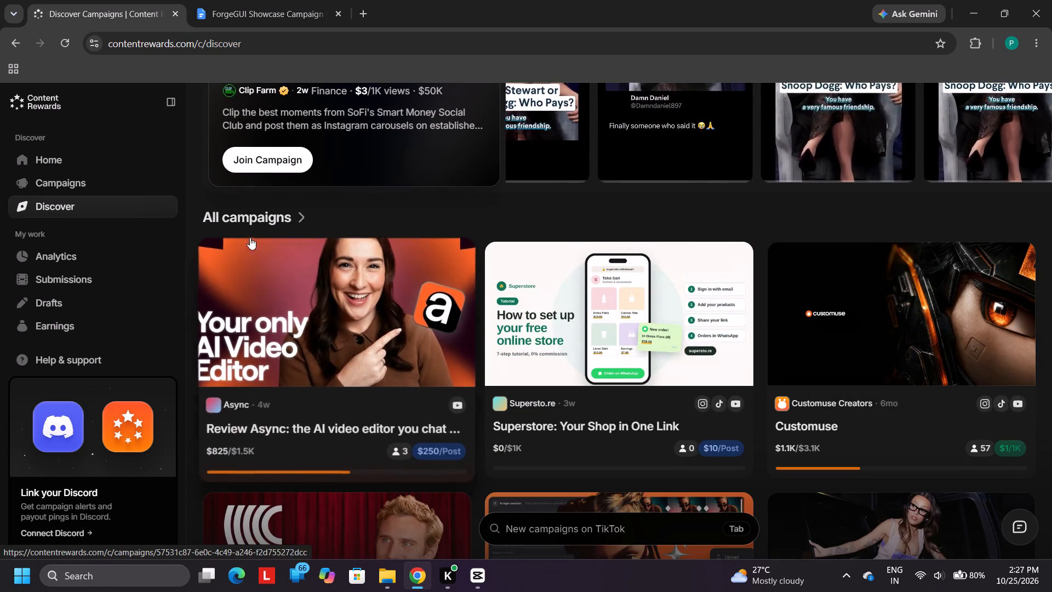
{"action": "scroll", "coordinate": [265, 213], "scroll_direction": "down", "scroll_amount": 3}
{"action": "scroll", "coordinate": [265, 213], "scroll_direction": "up", "scroll_amount": 1}
{"action": "scroll", "coordinate": [265, 213], "scroll_direction": "down", "scroll_amount": 2}
{"action": "scroll", "coordinate": [265, 213], "scroll_direction": "up", "scroll_amount": 11}
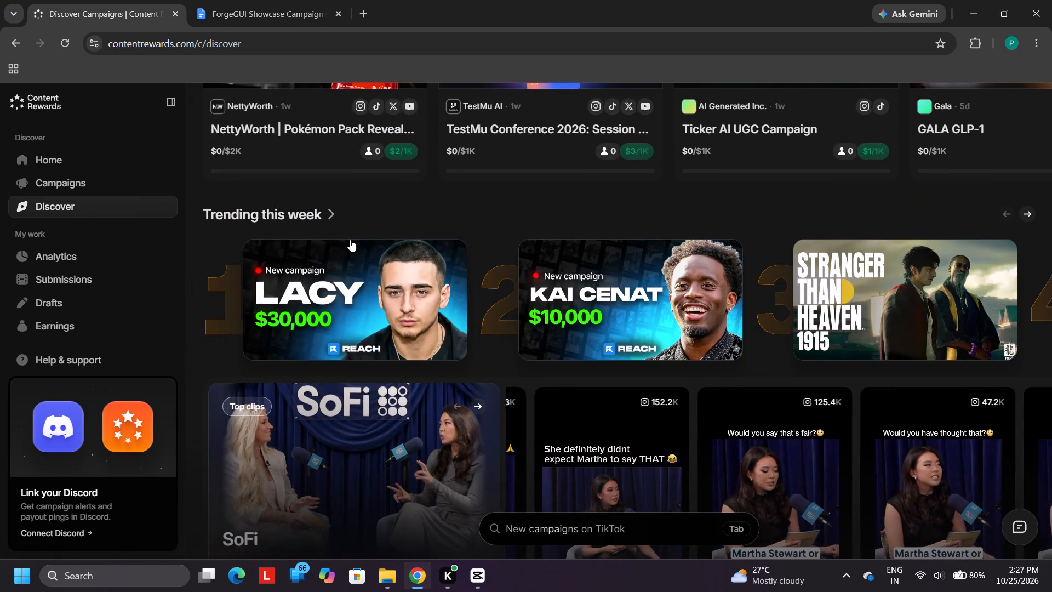
{"action": "scroll", "coordinate": [350, 240], "scroll_direction": "up", "scroll_amount": 4}
{"action": "left_click", "coordinate": [299, 225]}
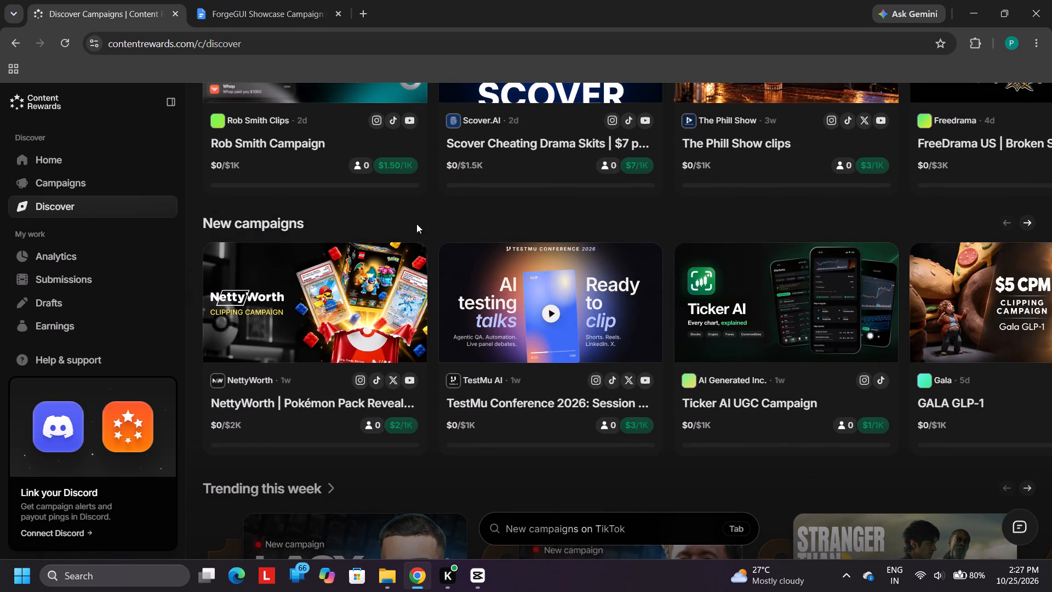
{"action": "left_click", "coordinate": [1025, 218]}
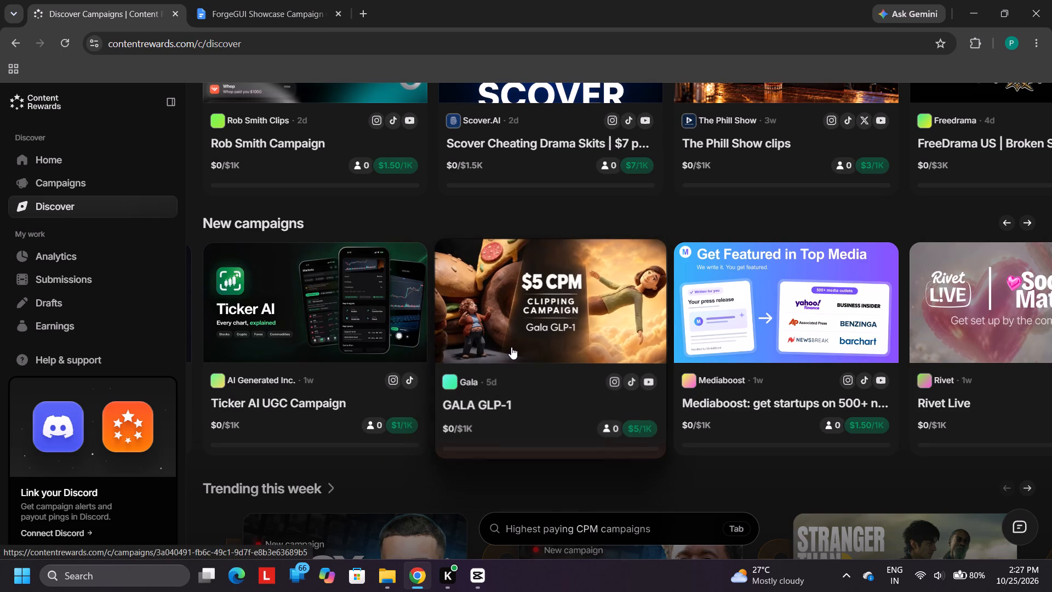
Open the GALA GLP-1 campaign from the New campaigns row.
{"action": "left_click_drag", "start_coordinate": [511, 347], "coordinate": [417, 358]}
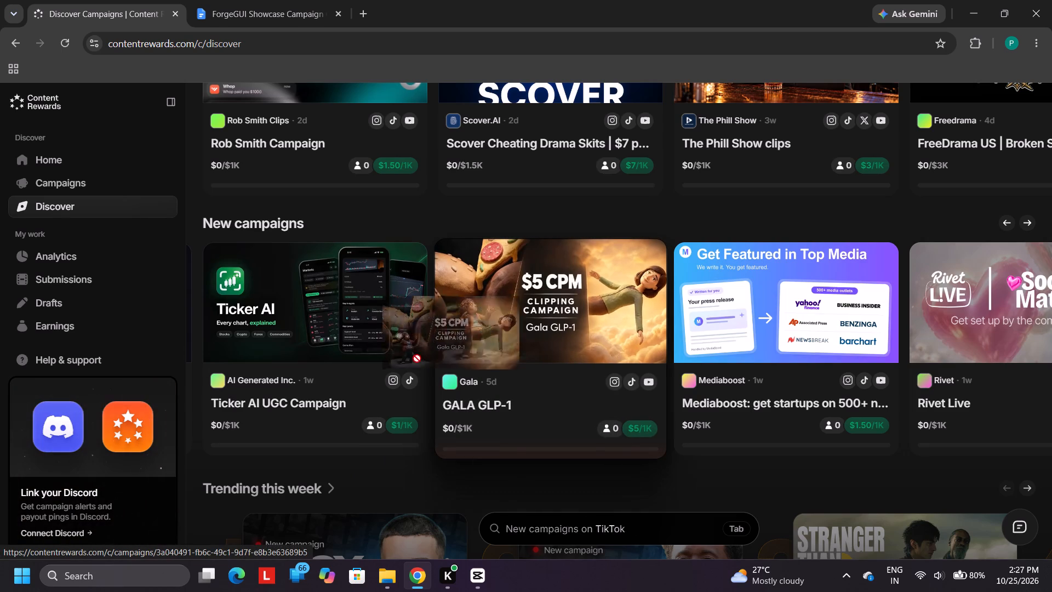
{"action": "left_click_drag", "start_coordinate": [417, 358], "coordinate": [591, 498]}
{"action": "left_click", "coordinate": [575, 401]}
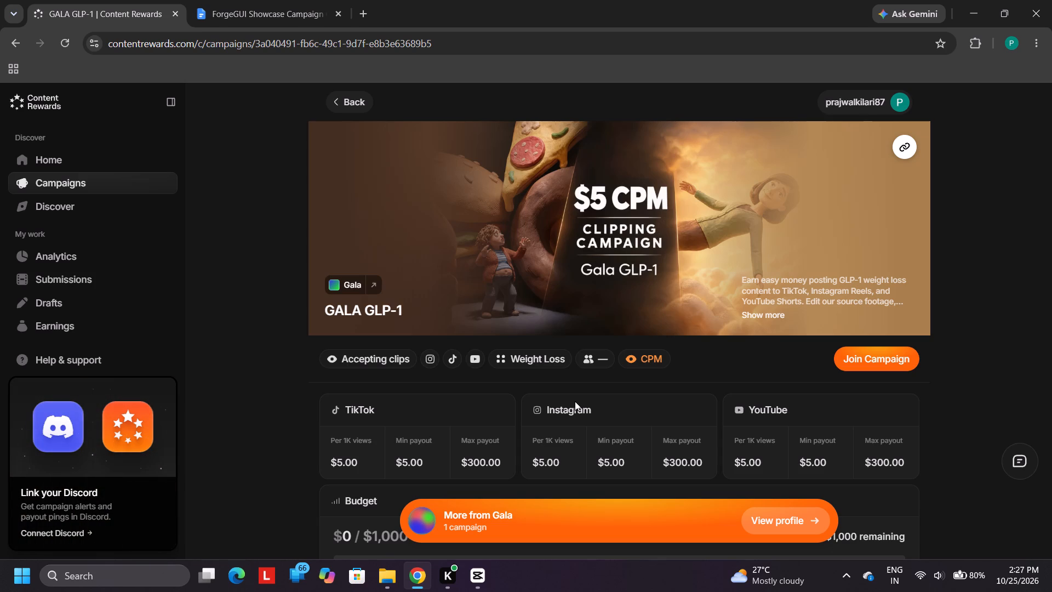
Examine the GALA GLP-1 campaign's platform payout rates, budget, reference materials and content requirements sections.
{"action": "scroll", "coordinate": [555, 465], "scroll_direction": "down", "scroll_amount": 3}
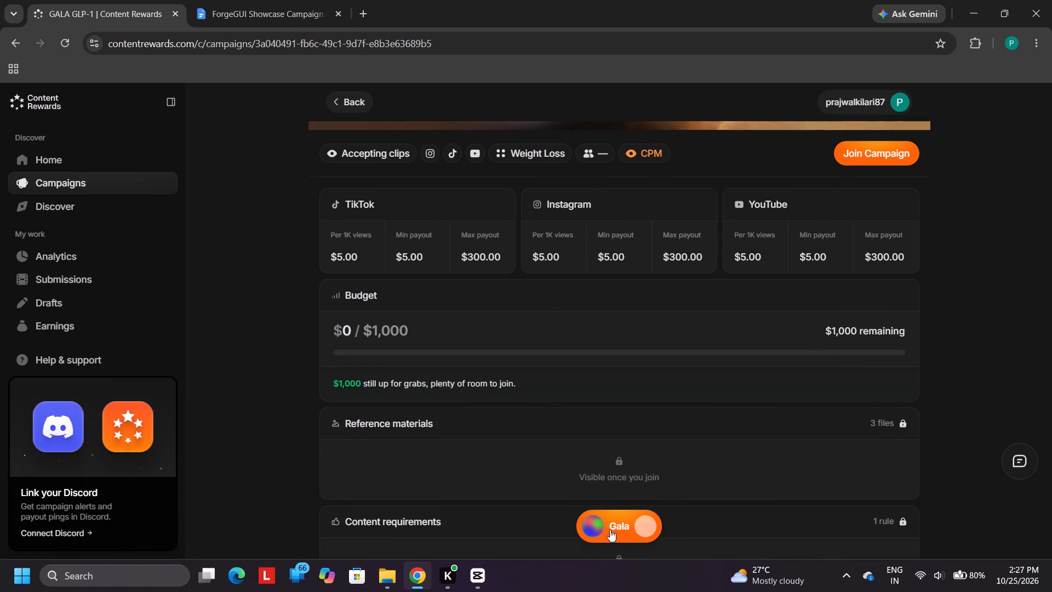
{"action": "scroll", "coordinate": [613, 420], "scroll_direction": "down", "scroll_amount": 2}
{"action": "scroll", "coordinate": [613, 420], "scroll_direction": "up", "scroll_amount": 3}
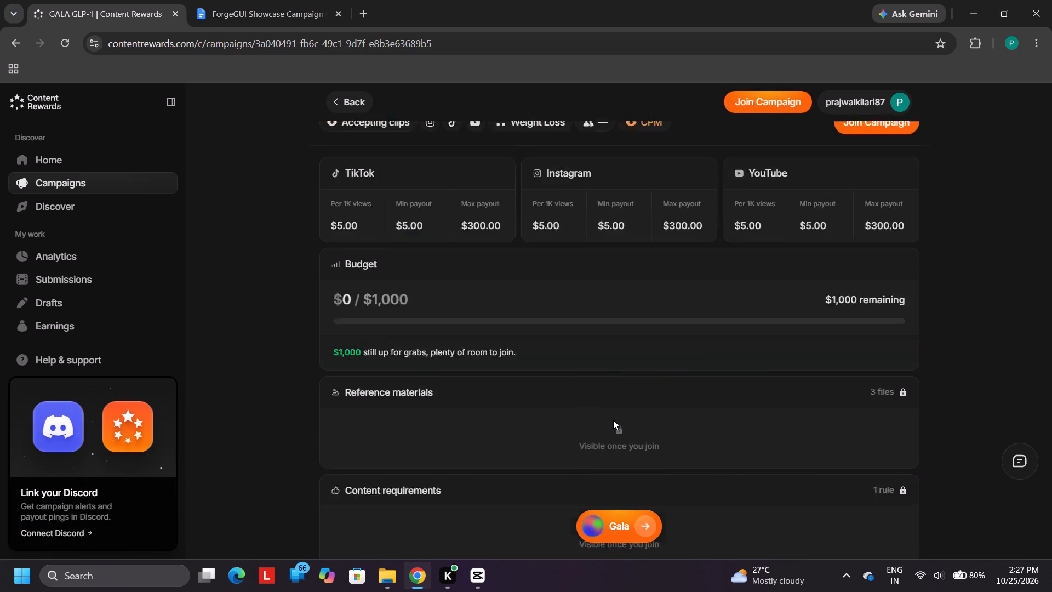
{"action": "scroll", "coordinate": [613, 420], "scroll_direction": "up", "scroll_amount": 2}
{"action": "scroll", "coordinate": [614, 420], "scroll_direction": "down", "scroll_amount": 5}
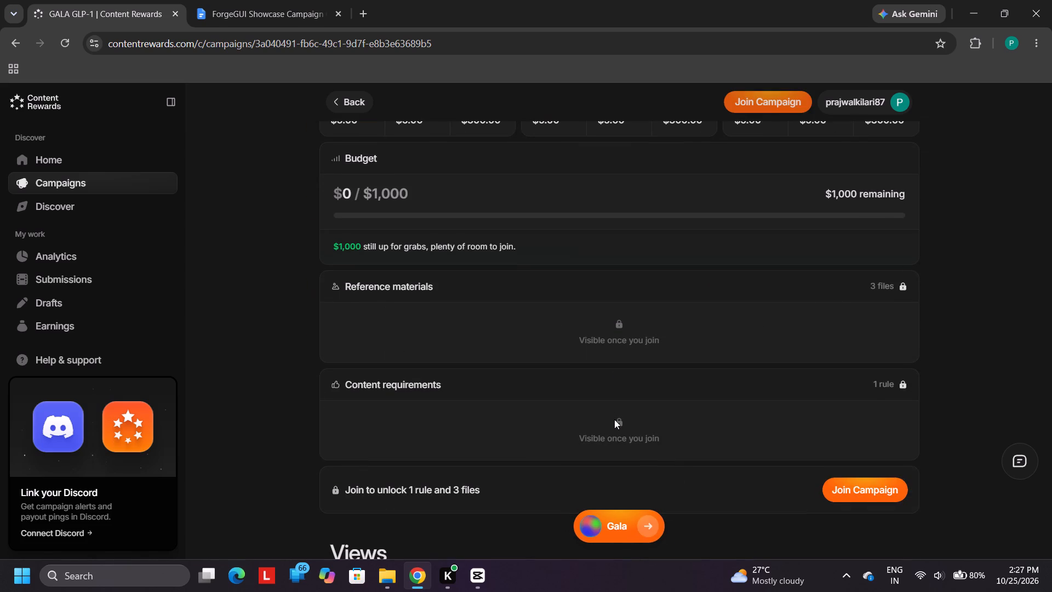
{"action": "scroll", "coordinate": [614, 419], "scroll_direction": "down", "scroll_amount": 2}
{"action": "scroll", "coordinate": [614, 419], "scroll_direction": "up", "scroll_amount": 5}
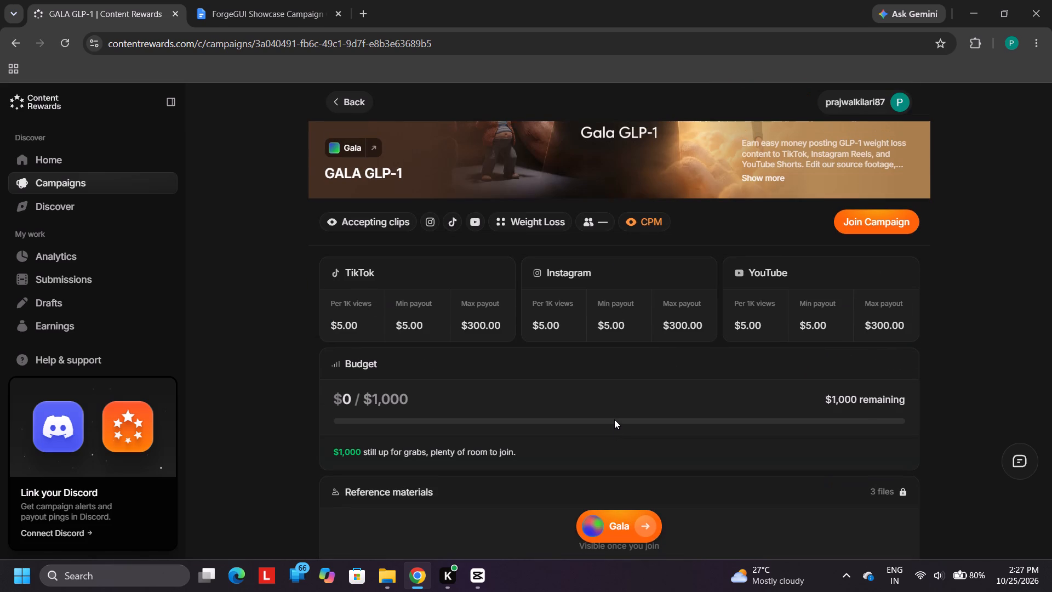
{"action": "scroll", "coordinate": [694, 178], "scroll_direction": "up", "scroll_amount": 2}
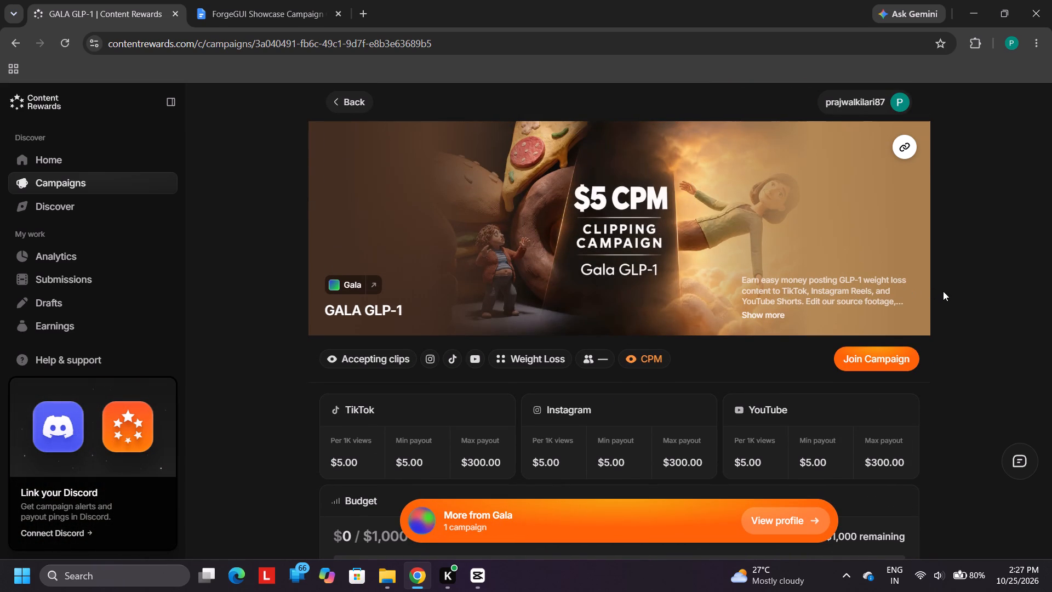
Return from the GALA GLP-1 campaign to Discover and open the SKULLPANDA at Doja Cat's 31st Birthday Party campaign.
{"action": "left_click", "coordinate": [18, 45]}
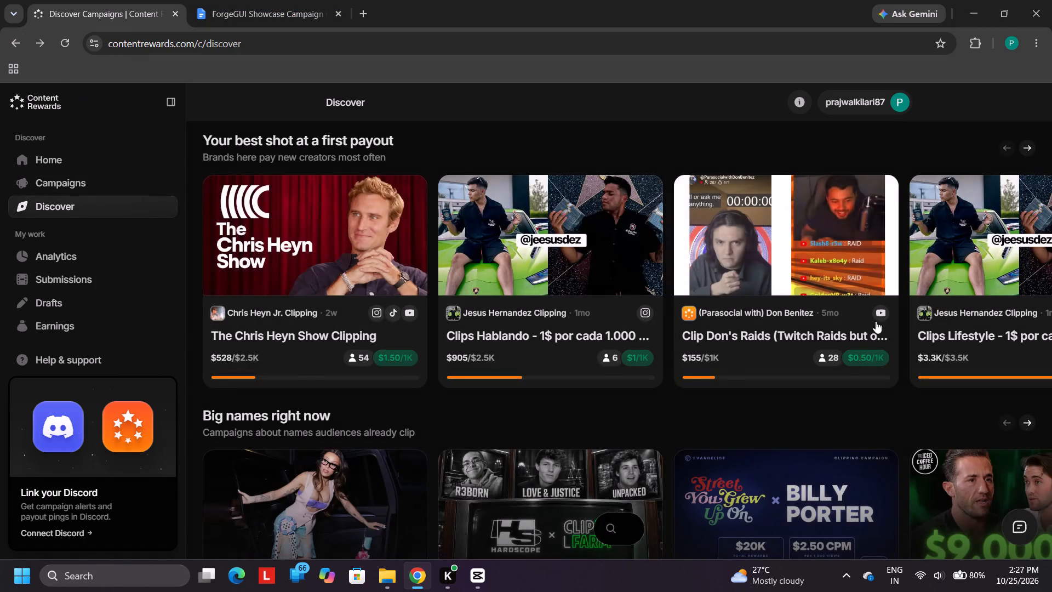
{"action": "scroll", "coordinate": [784, 335], "scroll_direction": "down", "scroll_amount": 3}
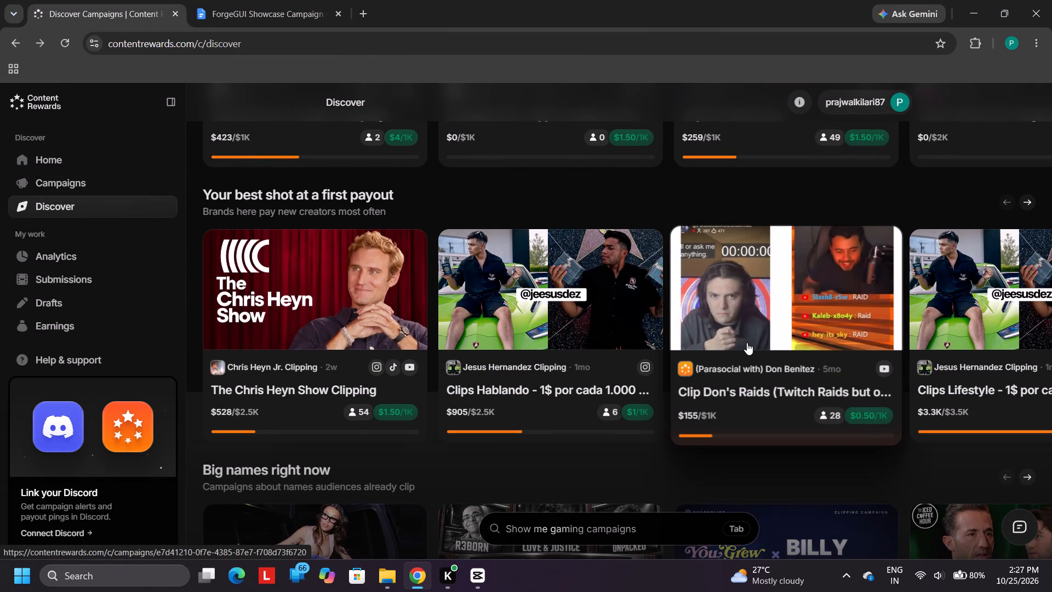
{"action": "scroll", "coordinate": [746, 343], "scroll_direction": "down", "scroll_amount": 5}
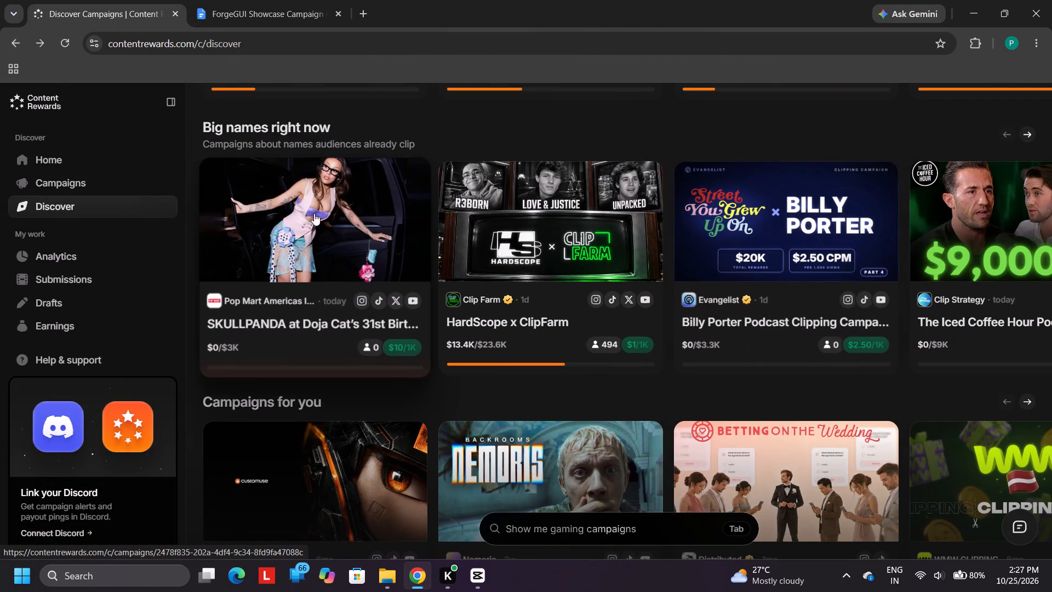
{"action": "left_click", "coordinate": [329, 270]}
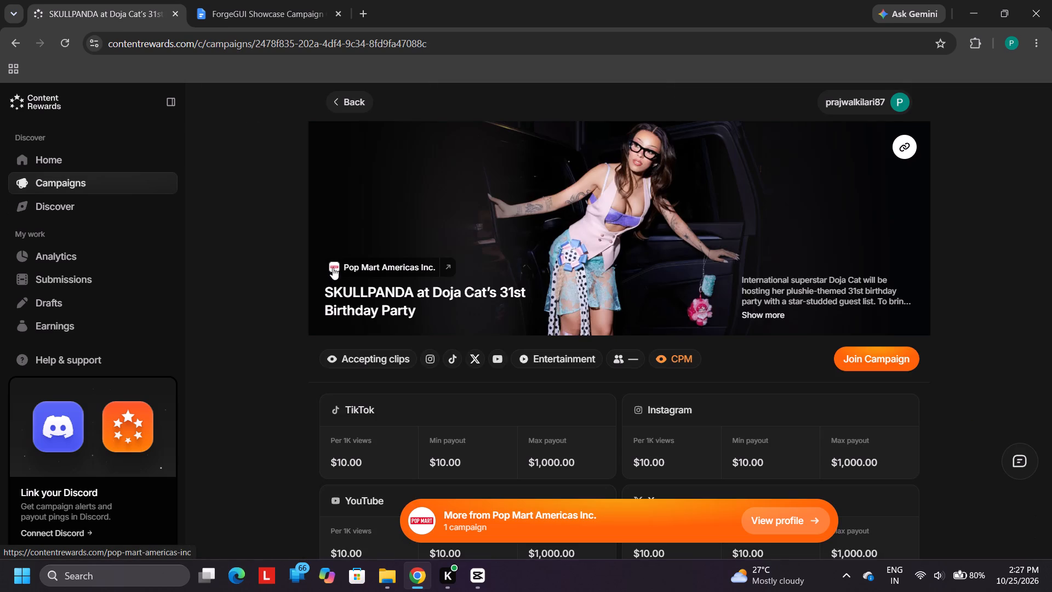
Examine the SKULLPANDA campaign's payouts, budget, requirements, category and participant information.
{"action": "scroll", "coordinate": [347, 275], "scroll_direction": "down", "scroll_amount": 2}
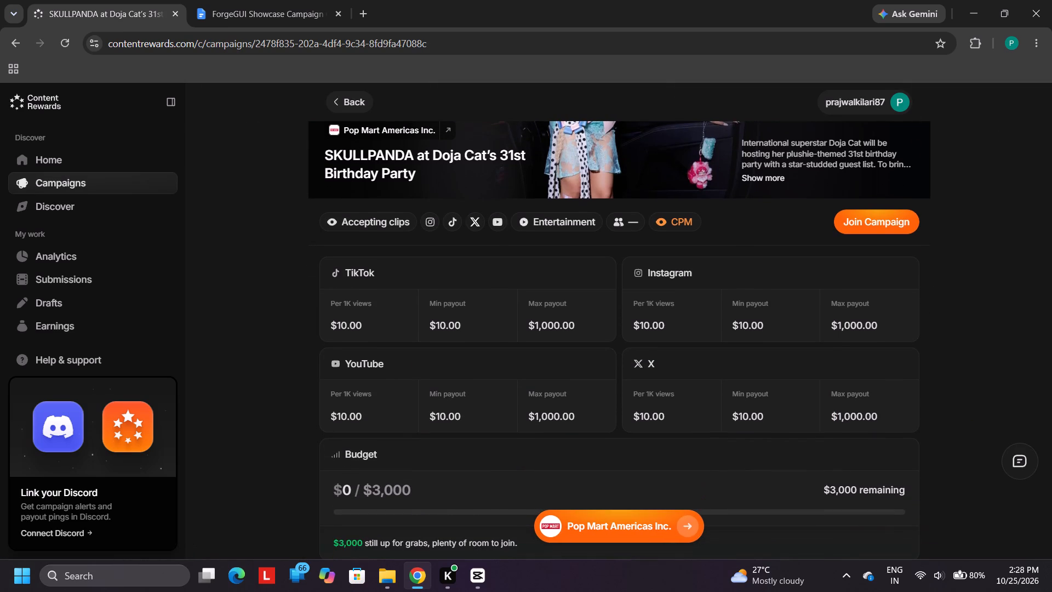
{"action": "scroll", "coordinate": [355, 272], "scroll_direction": "down", "scroll_amount": 3}
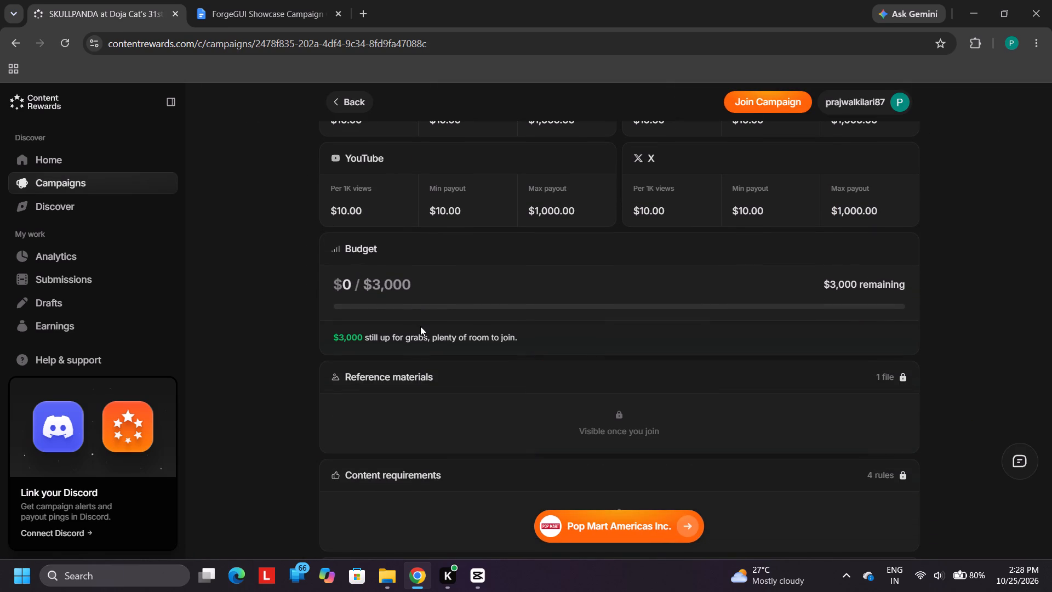
{"action": "scroll", "coordinate": [835, 302], "scroll_direction": "down", "scroll_amount": 2}
{"action": "scroll", "coordinate": [834, 302], "scroll_direction": "up", "scroll_amount": 4}
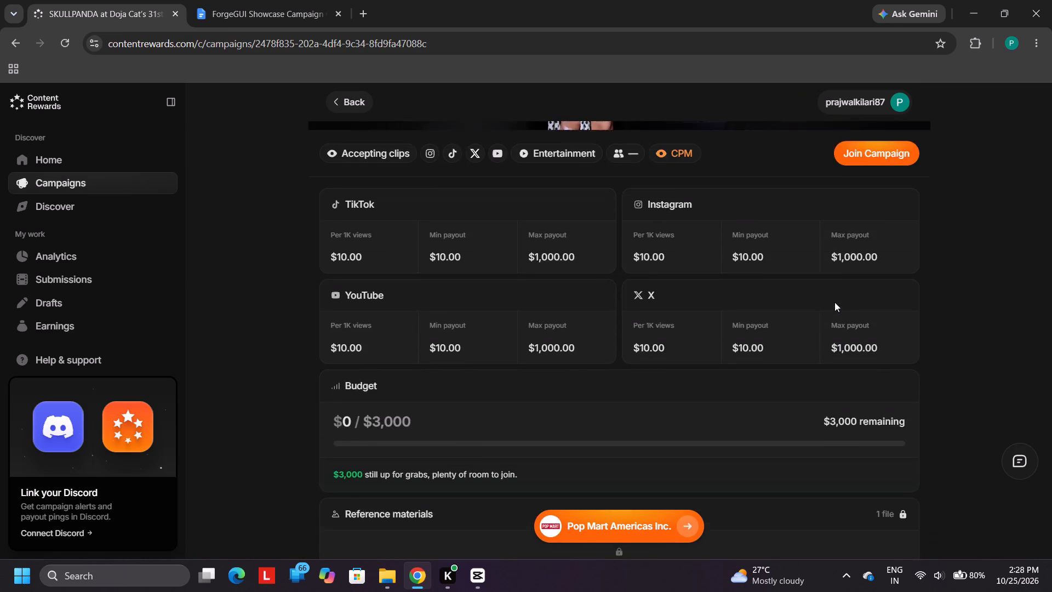
{"action": "scroll", "coordinate": [834, 302], "scroll_direction": "up", "scroll_amount": 4}
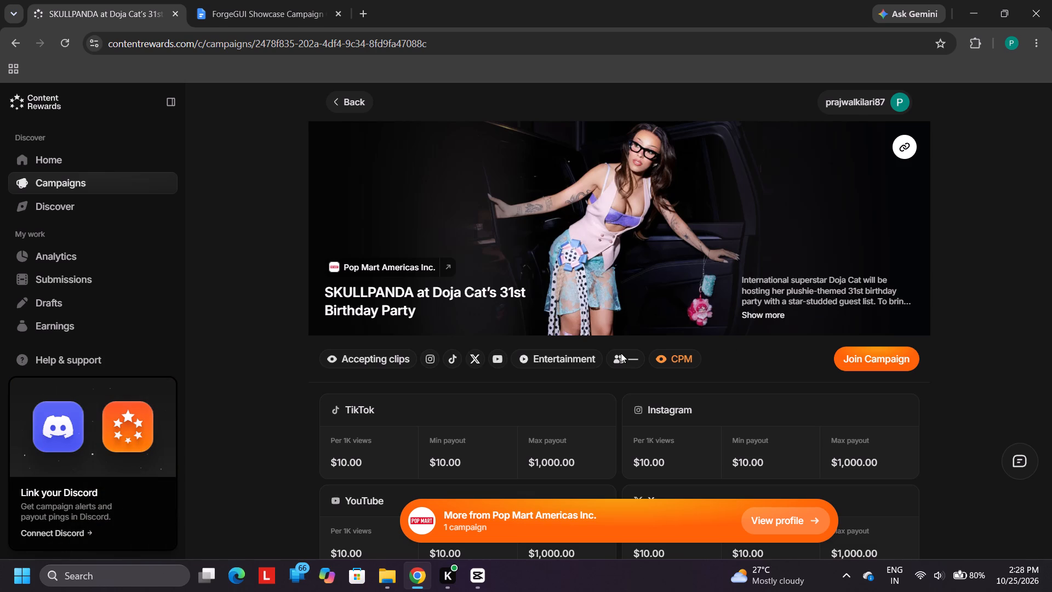
{"action": "left_click", "coordinate": [624, 354]}
{"action": "left_click_drag", "start_coordinate": [624, 354], "coordinate": [622, 360]}
{"action": "left_click", "coordinate": [620, 361]}
{"action": "left_click", "coordinate": [550, 361]}
{"action": "left_click", "coordinate": [628, 363]}
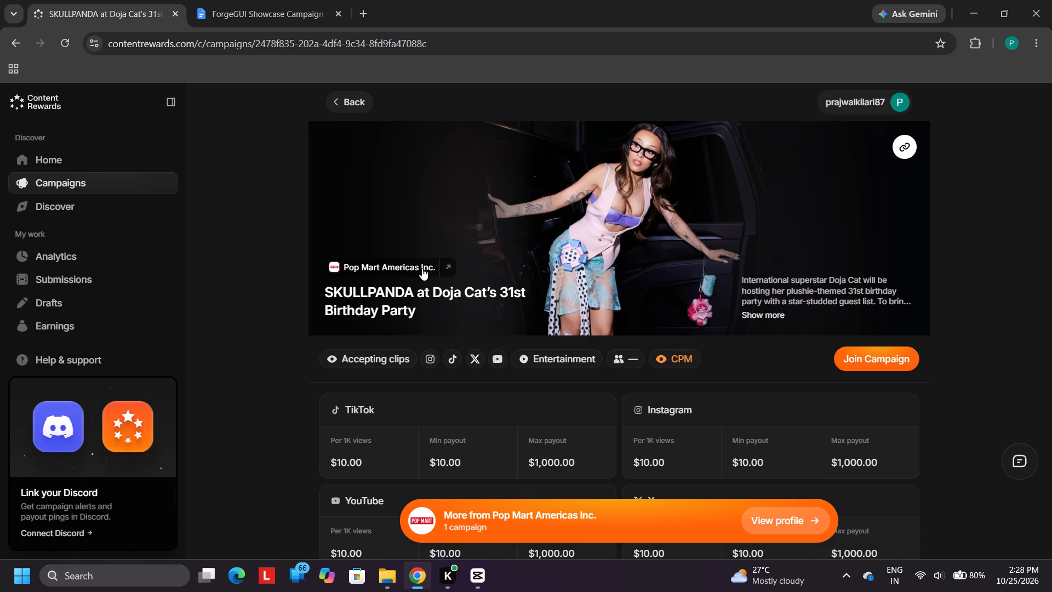
View the Pop Mart Americas Inc. profile and its campaigns, ending back on the Discover page.
{"action": "left_click", "coordinate": [422, 268]}
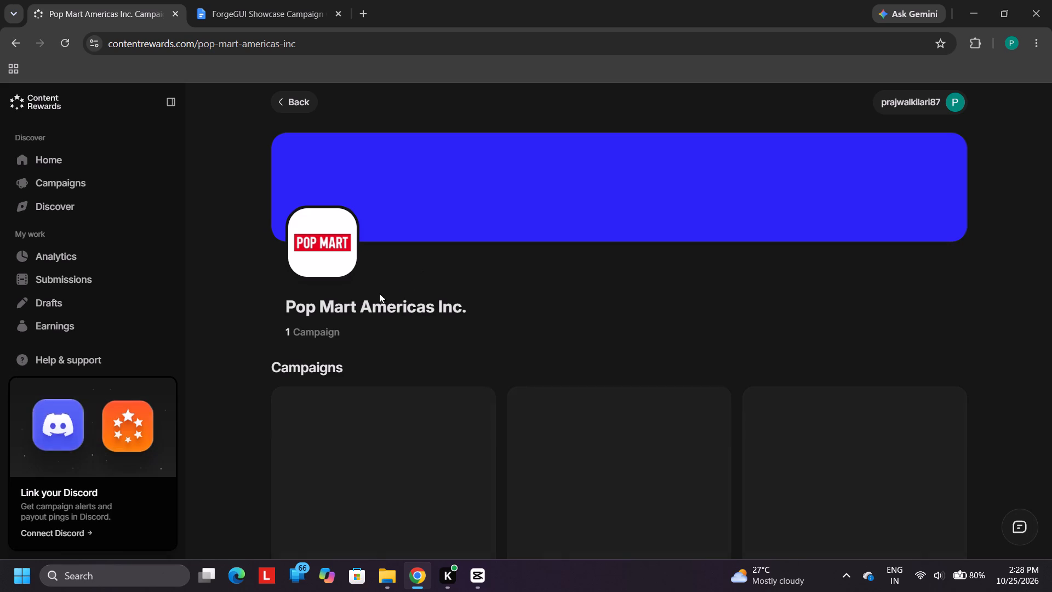
{"action": "scroll", "coordinate": [349, 287], "scroll_direction": "down", "scroll_amount": 2}
{"action": "left_click", "coordinate": [3, 53]}
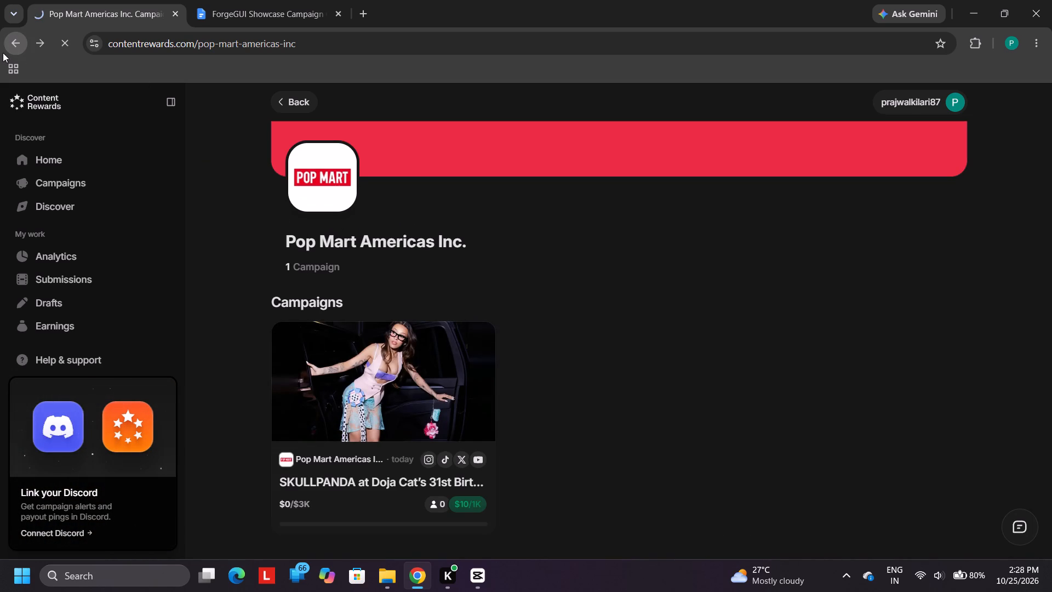
{"action": "left_click", "coordinate": [9, 53]}
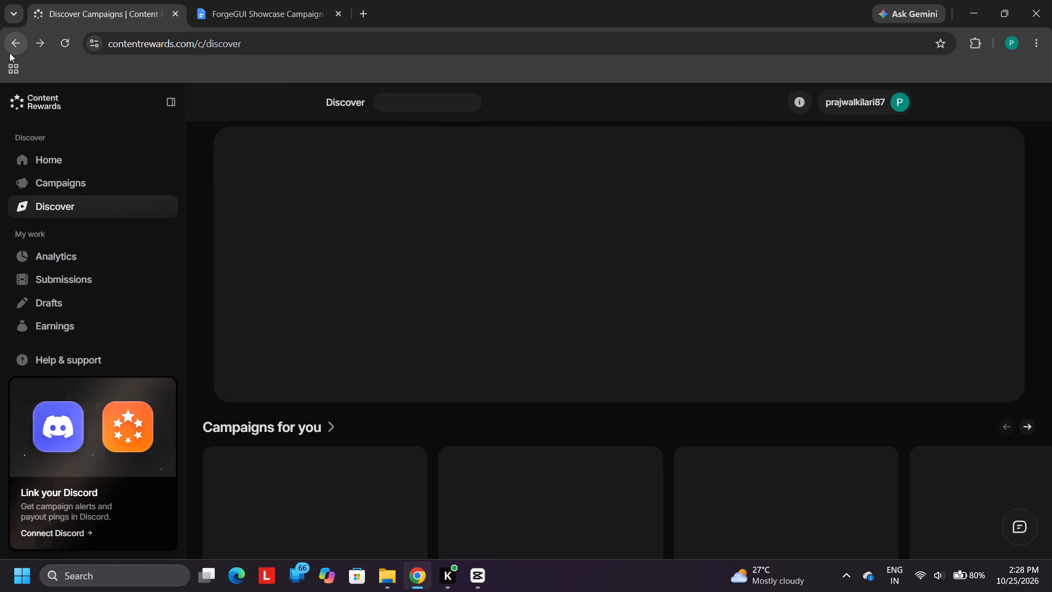
Browse the recommendations based on the SKULLPANDA campaign and the sections beneath them on the Discover page.
{"action": "scroll", "coordinate": [708, 399], "scroll_direction": "down", "scroll_amount": 2}
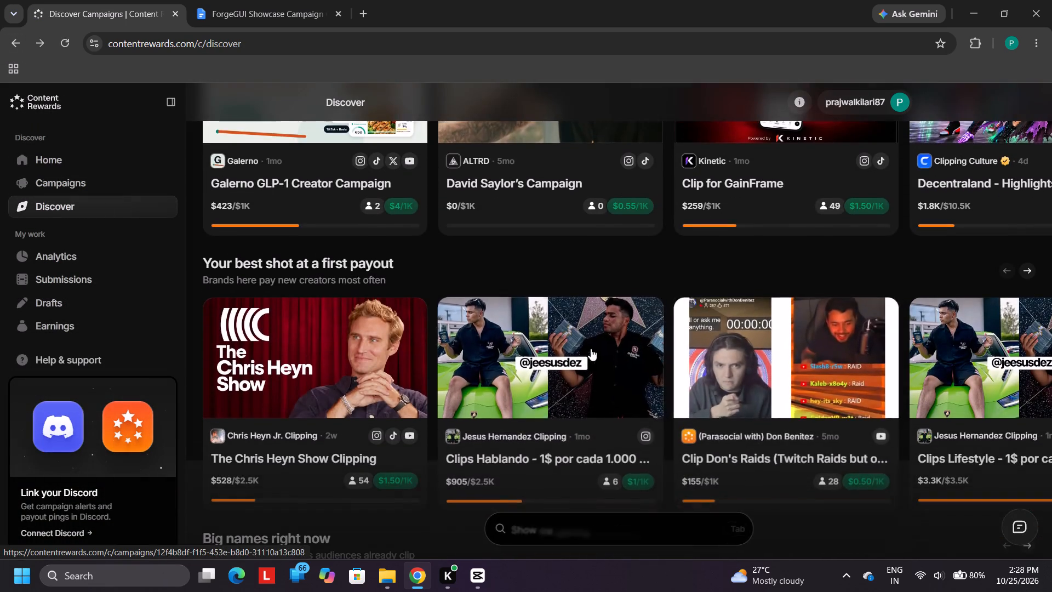
{"action": "scroll", "coordinate": [586, 348], "scroll_direction": "up", "scroll_amount": 3}
{"action": "scroll", "coordinate": [524, 344], "scroll_direction": "up", "scroll_amount": 4}
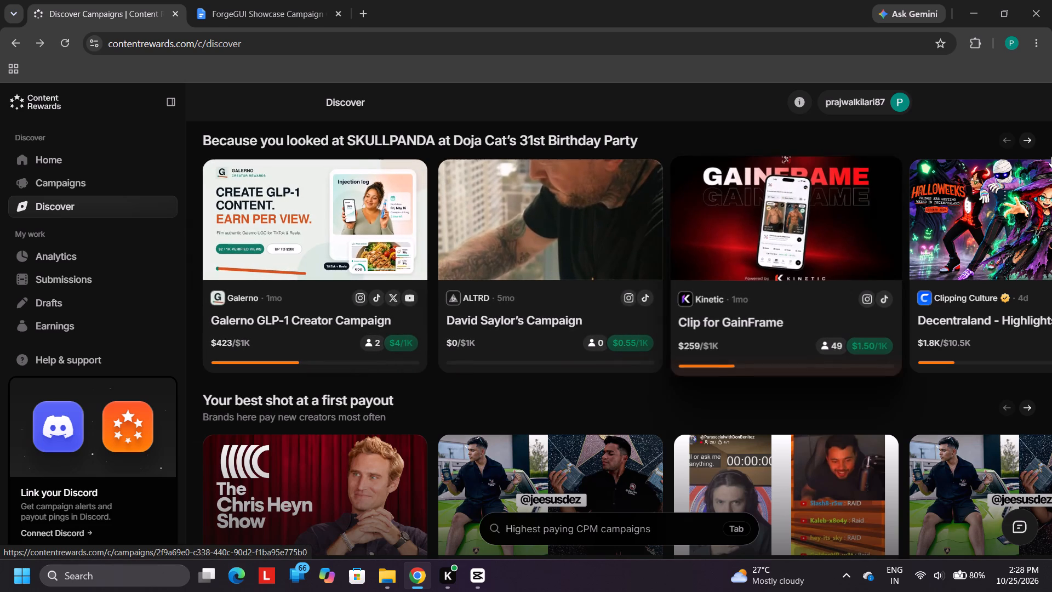
{"action": "left_click", "coordinate": [1031, 138]}
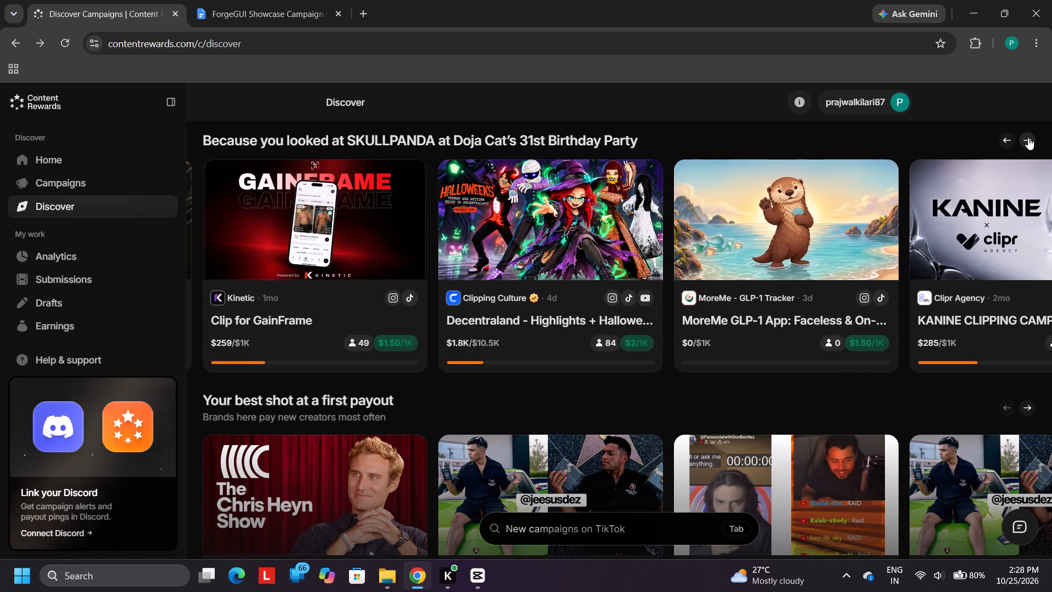
{"action": "left_click", "coordinate": [1028, 138]}
{"action": "left_click", "coordinate": [1027, 138]}
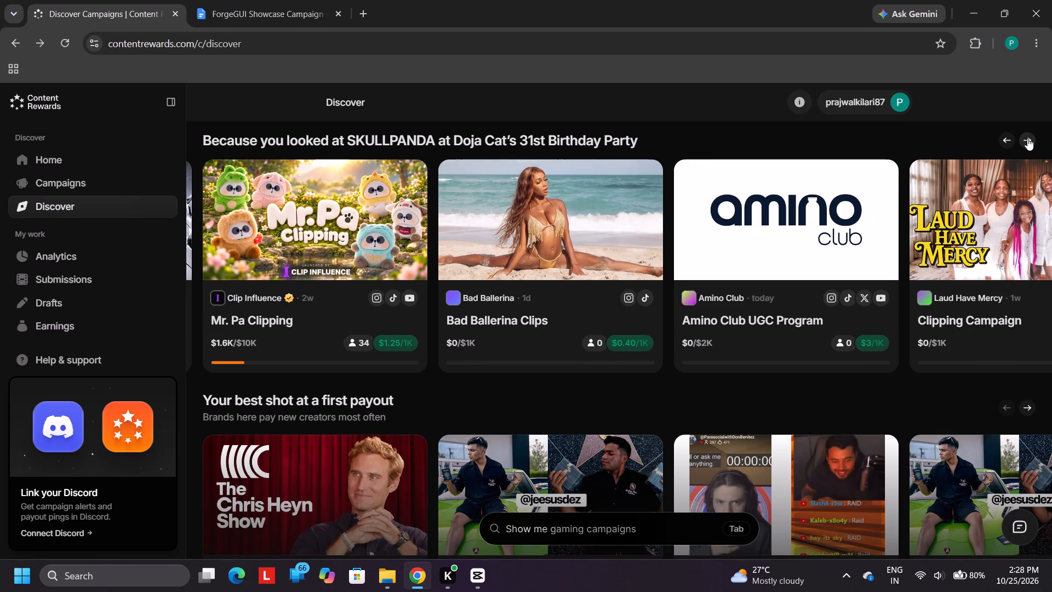
{"action": "scroll", "coordinate": [848, 485], "scroll_direction": "down", "scroll_amount": 2}
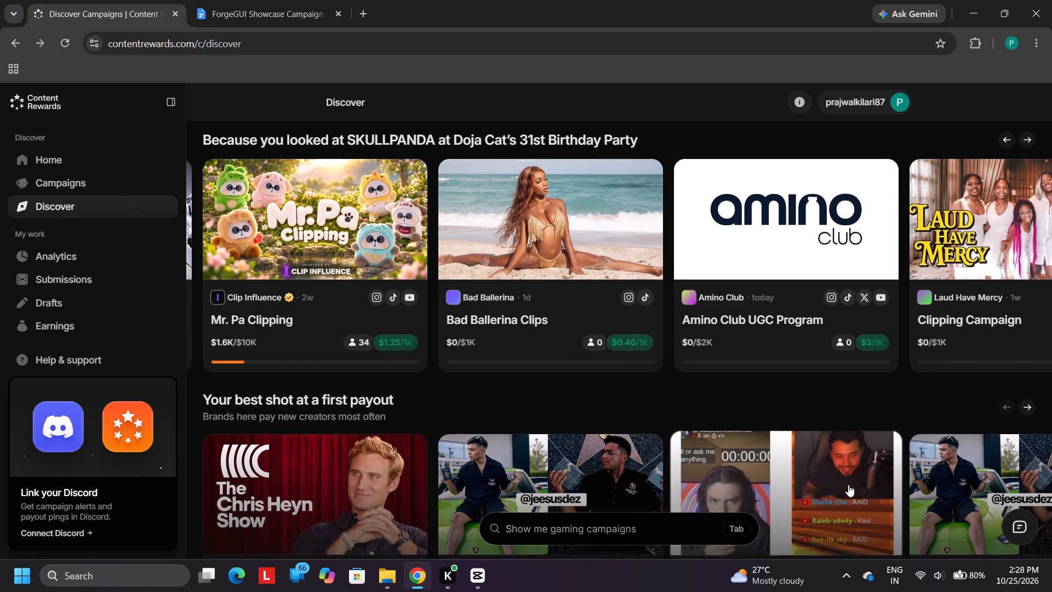
{"action": "scroll", "coordinate": [848, 485], "scroll_direction": "down", "scroll_amount": 2}
{"action": "scroll", "coordinate": [854, 440], "scroll_direction": "down", "scroll_amount": 6}
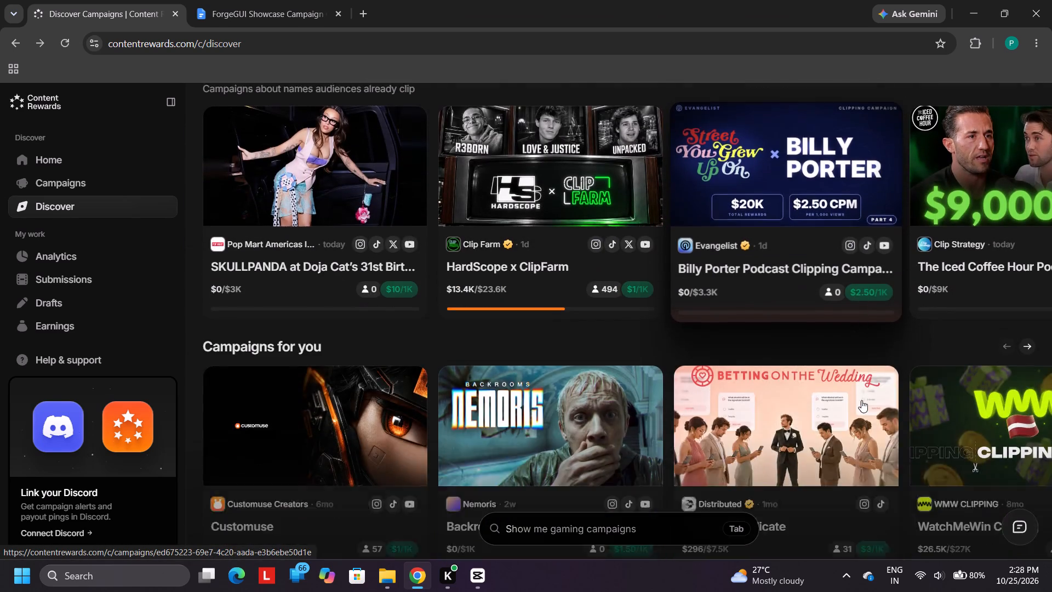
Open the Billy Porter Podcast Clipping Campaign, examine its payouts, budget and reference materials, and return to Discover.
{"action": "scroll", "coordinate": [861, 400], "scroll_direction": "up", "scroll_amount": 3}
{"action": "scroll", "coordinate": [861, 401], "scroll_direction": "down", "scroll_amount": 1}
{"action": "scroll", "coordinate": [861, 401], "scroll_direction": "up", "scroll_amount": 1}
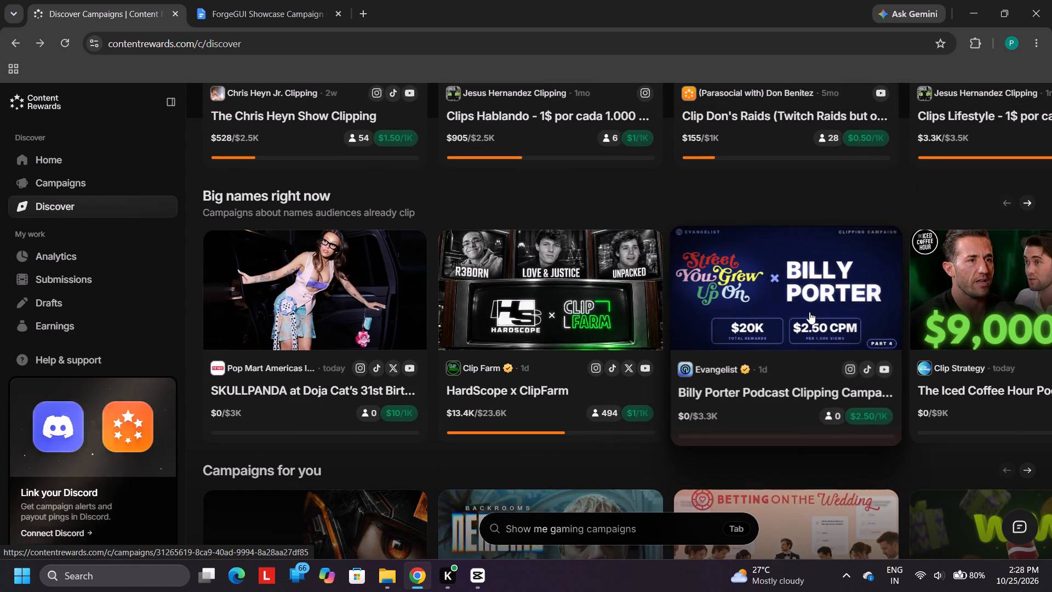
{"action": "left_click", "coordinate": [809, 312]}
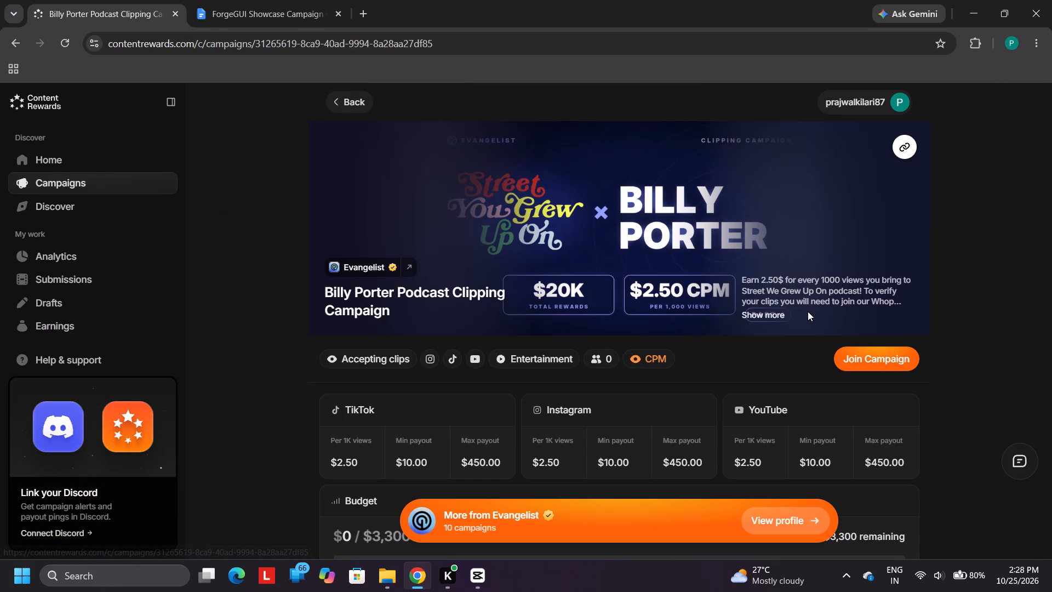
{"action": "scroll", "coordinate": [641, 300], "scroll_direction": "down", "scroll_amount": 1}
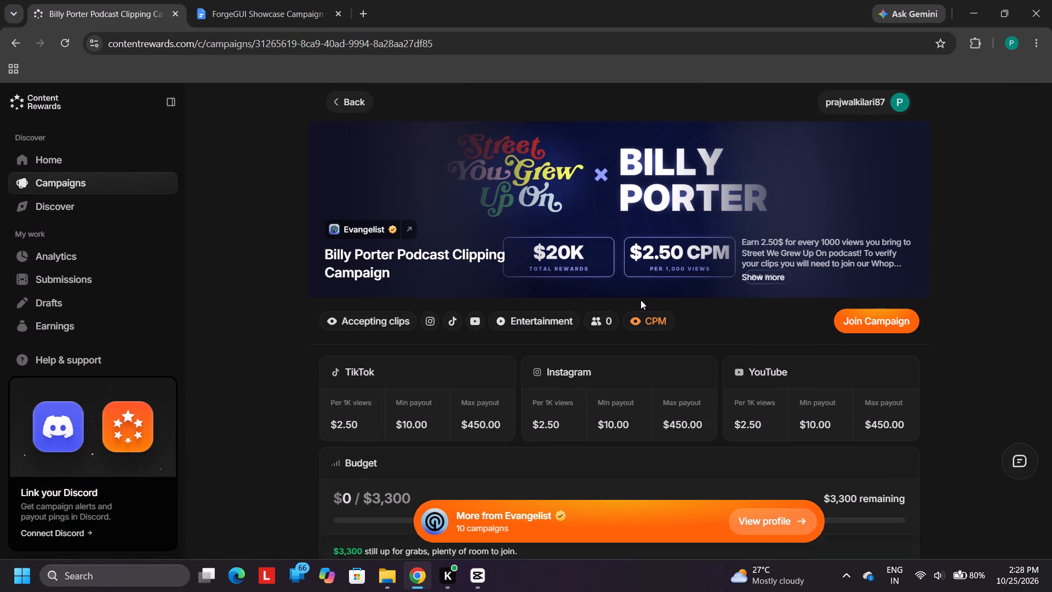
{"action": "scroll", "coordinate": [641, 300], "scroll_direction": "down", "scroll_amount": 1}
{"action": "scroll", "coordinate": [597, 334], "scroll_direction": "down", "scroll_amount": 5}
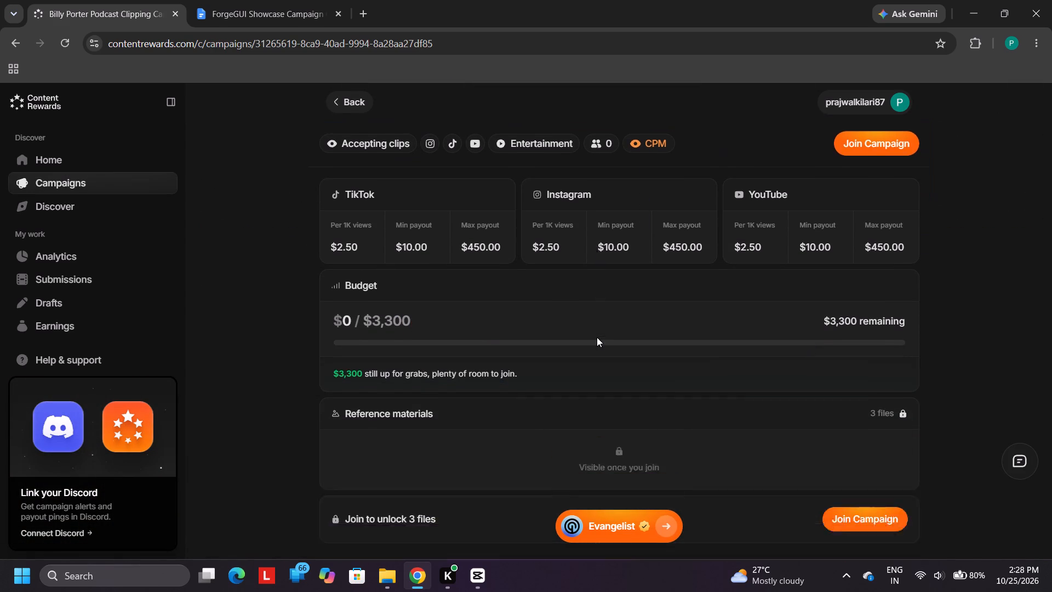
{"action": "scroll", "coordinate": [597, 337], "scroll_direction": "up", "scroll_amount": 11}
{"action": "left_click", "coordinate": [345, 98]}
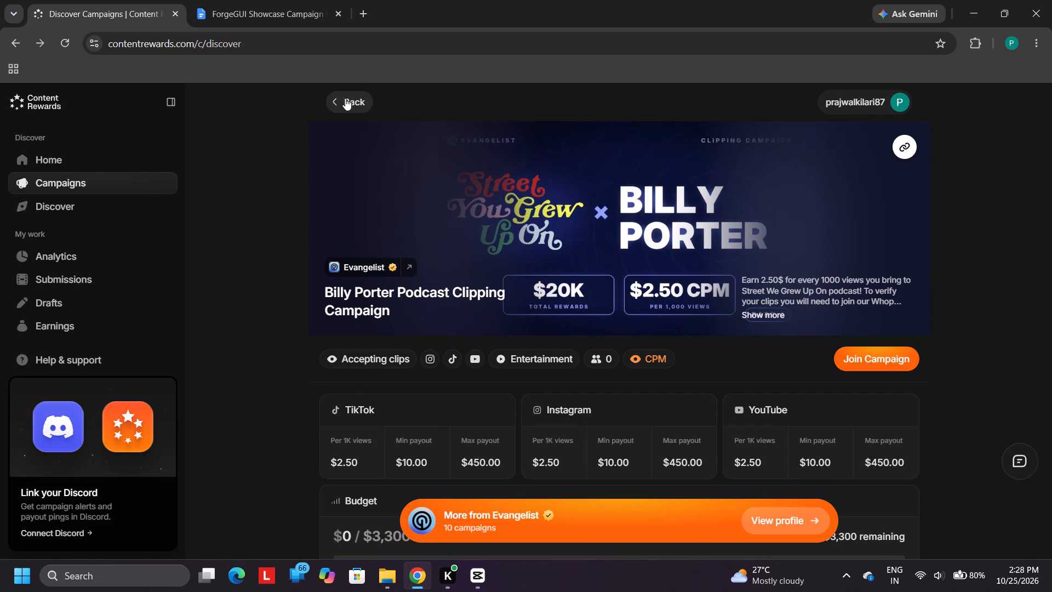
Browse the Discover sections from Campaigns for you through New campaigns and Trending this week to the SoFi top clips.
{"action": "scroll", "coordinate": [557, 345], "scroll_direction": "down", "scroll_amount": 10}
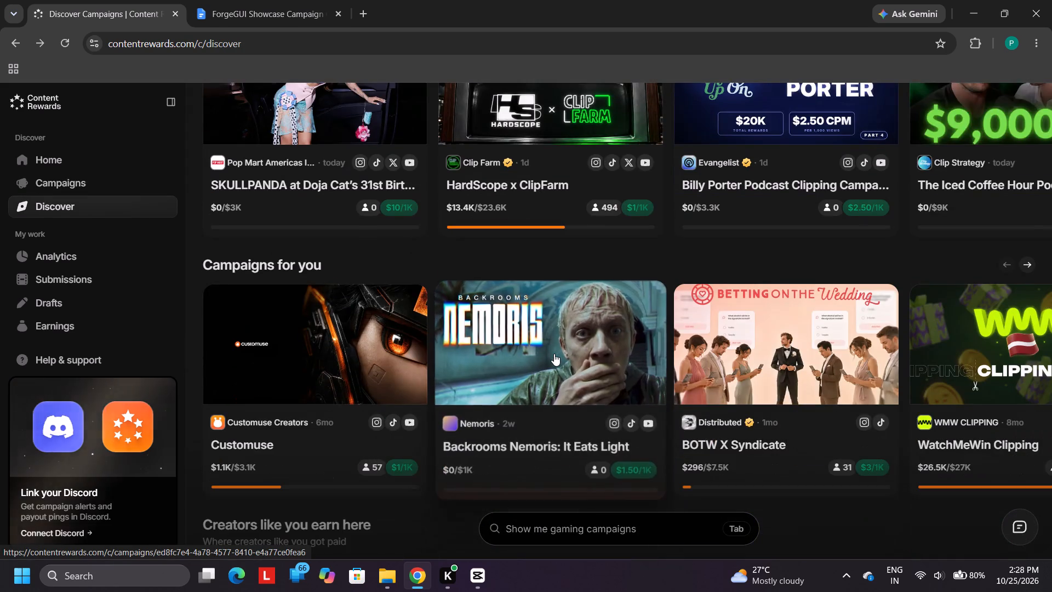
{"action": "scroll", "coordinate": [557, 352], "scroll_direction": "down", "scroll_amount": 7}
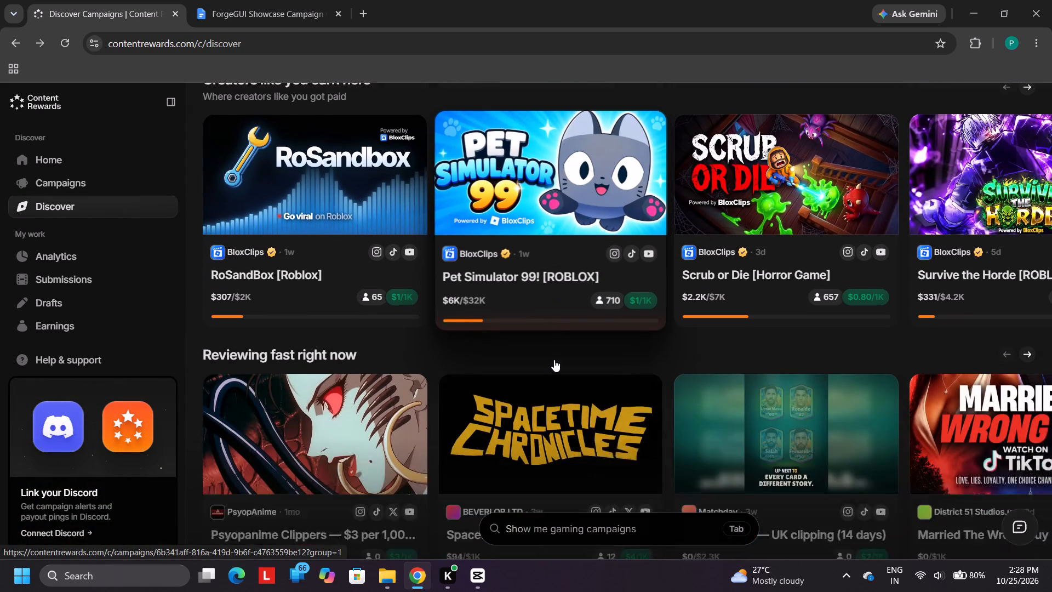
{"action": "scroll", "coordinate": [554, 354], "scroll_direction": "down", "scroll_amount": 7}
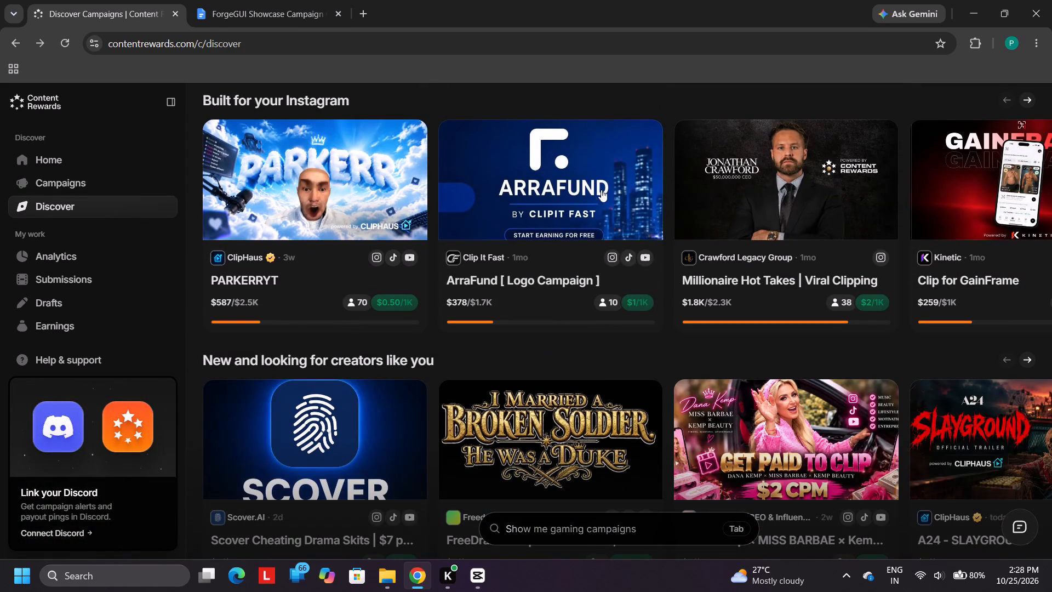
{"action": "scroll", "coordinate": [835, 430], "scroll_direction": "down", "scroll_amount": 3}
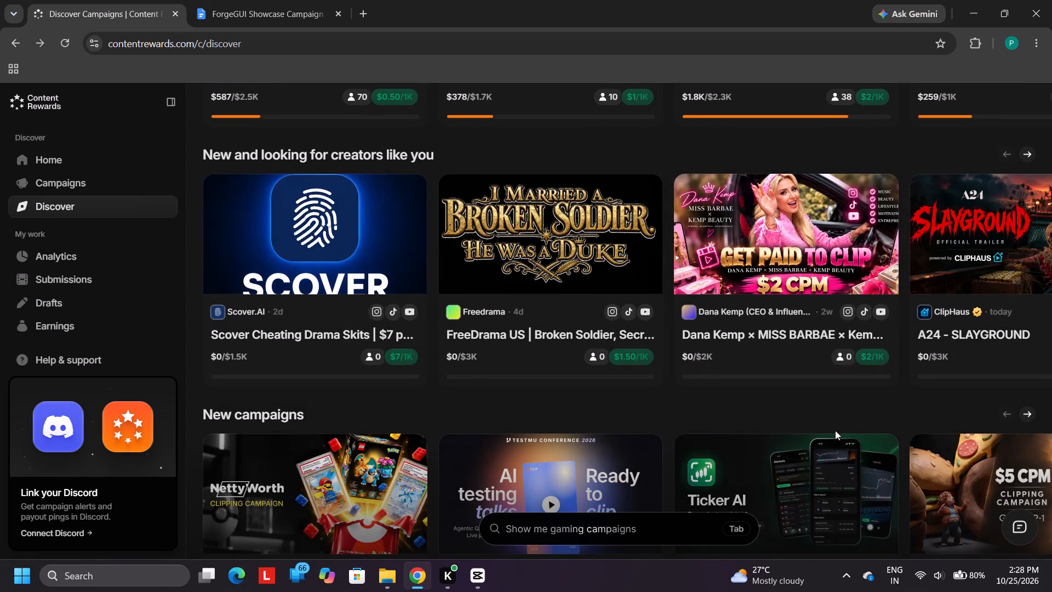
{"action": "scroll", "coordinate": [835, 430], "scroll_direction": "down", "scroll_amount": 6}
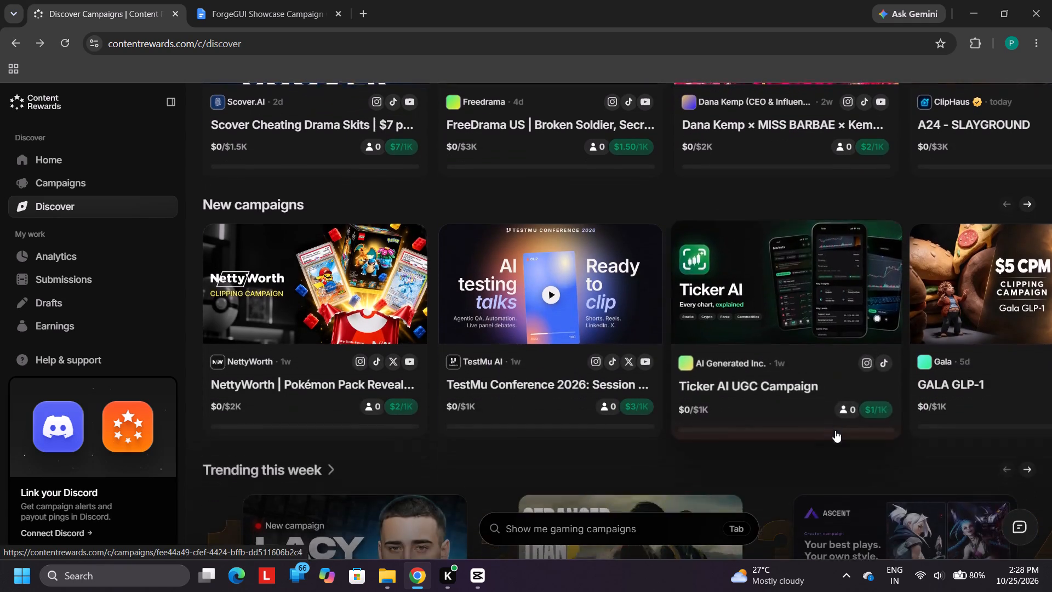
{"action": "scroll", "coordinate": [835, 430], "scroll_direction": "down", "scroll_amount": 4}
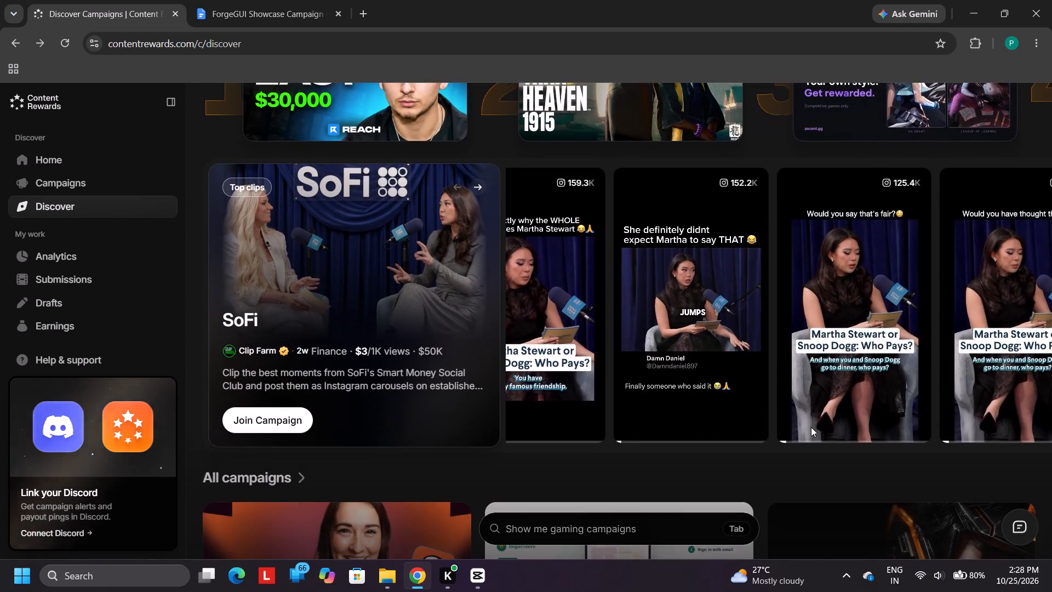
{"action": "scroll", "coordinate": [811, 427], "scroll_direction": "down", "scroll_amount": 1}
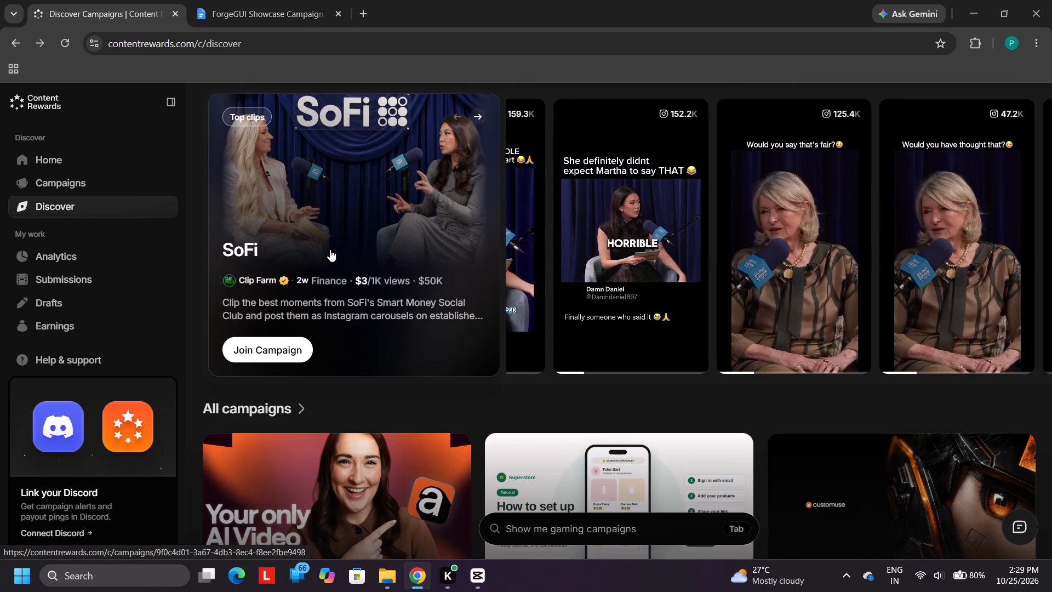
Open the SoFi campaign by Clip Farm and examine its payouts, budget, brief and content requirements.
{"action": "left_click", "coordinate": [330, 249]}
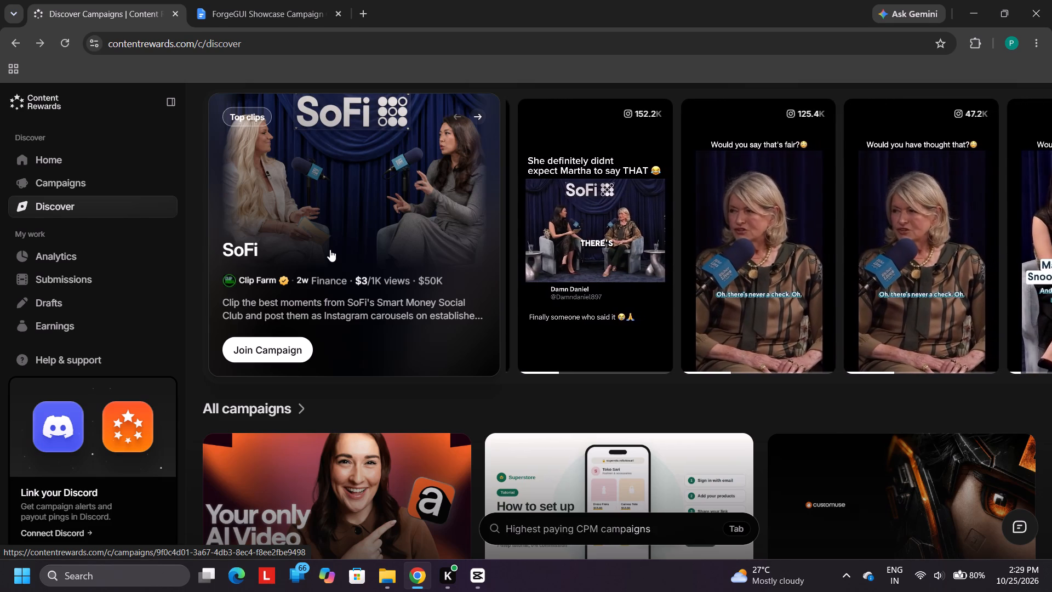
{"action": "left_click", "coordinate": [330, 249]}
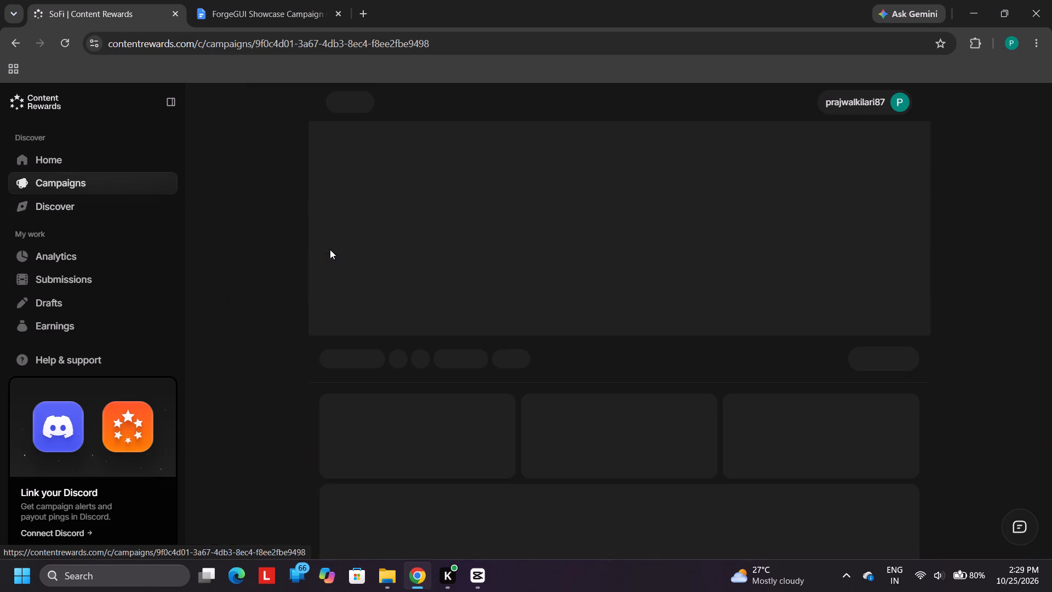
{"action": "scroll", "coordinate": [402, 381], "scroll_direction": "down", "scroll_amount": 11}
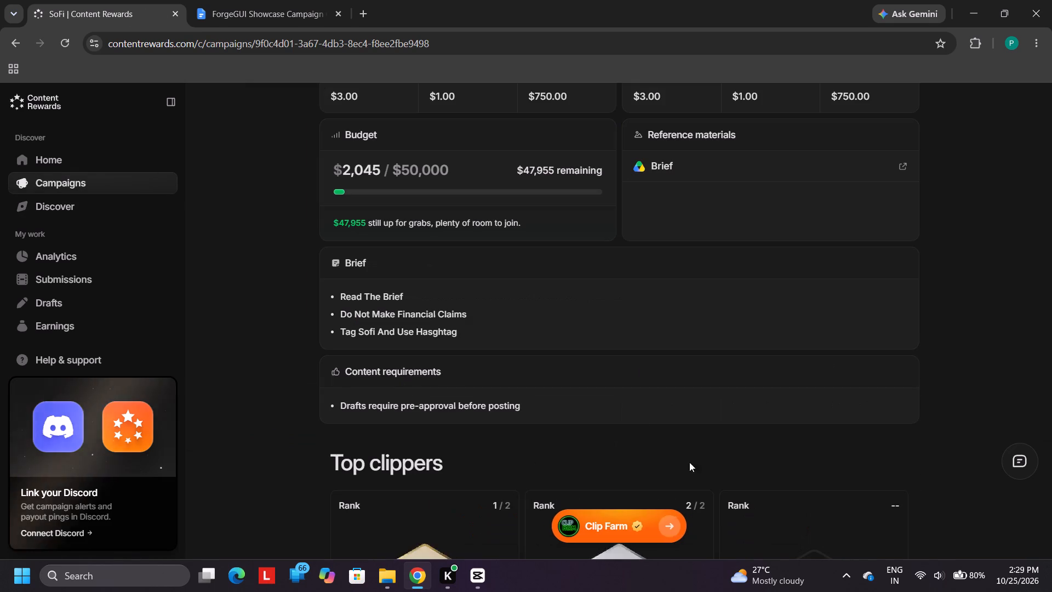
Review the SoFi campaign's details and open the Brief document from its reference materials.
{"action": "scroll", "coordinate": [535, 369], "scroll_direction": "up", "scroll_amount": 3}
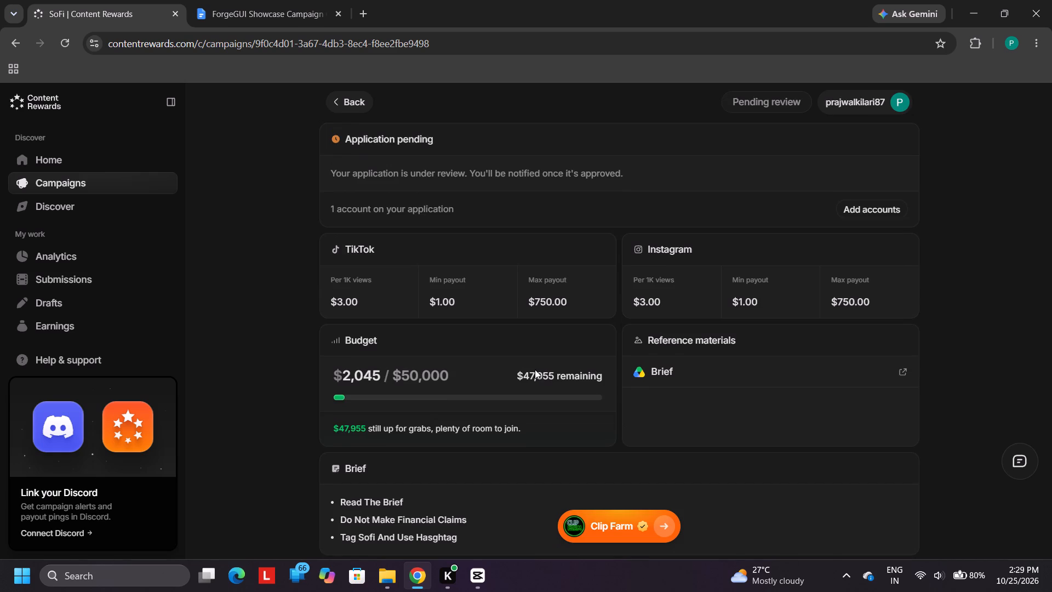
{"action": "scroll", "coordinate": [535, 369], "scroll_direction": "down", "scroll_amount": 3}
{"action": "left_click", "coordinate": [691, 157]}
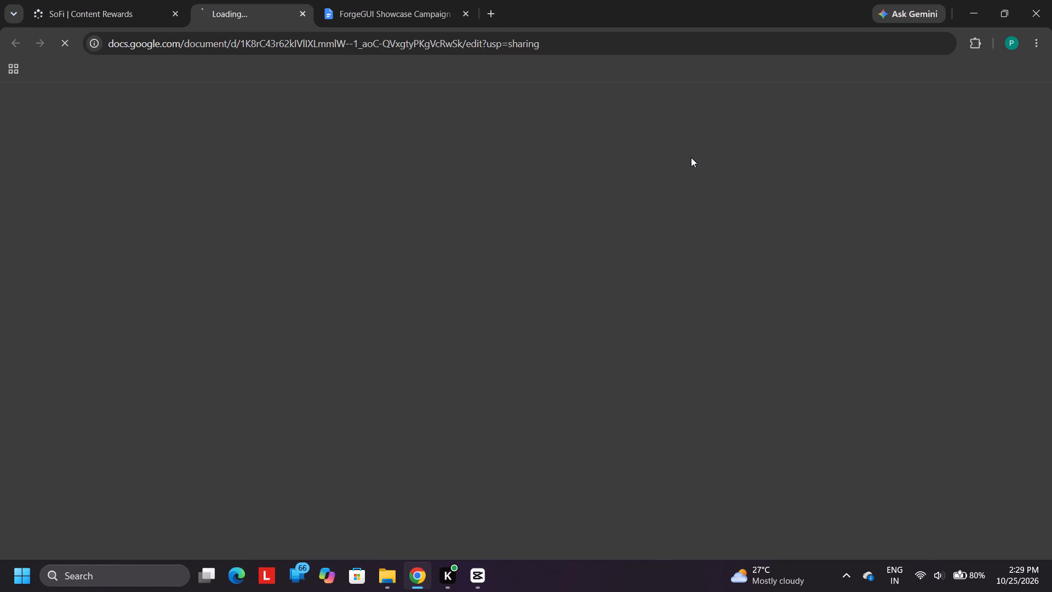
Return to the SoFi campaign page and view its application section.
{"action": "left_click_drag", "start_coordinate": [19, 58], "coordinate": [75, 96]}
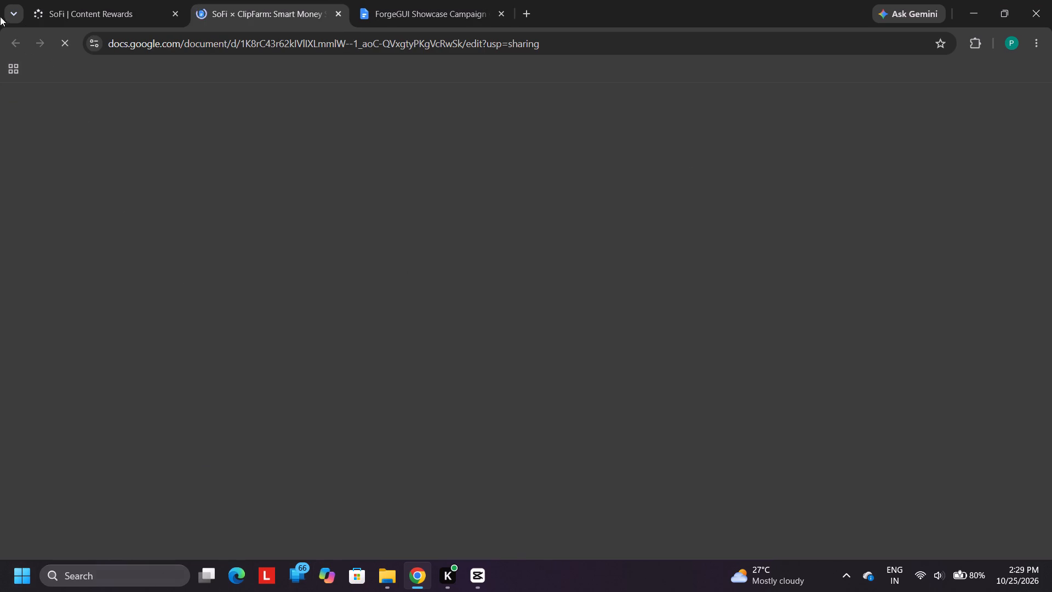
{"action": "left_click", "coordinate": [118, 0]}
{"action": "scroll", "coordinate": [418, 343], "scroll_direction": "up", "scroll_amount": 7}
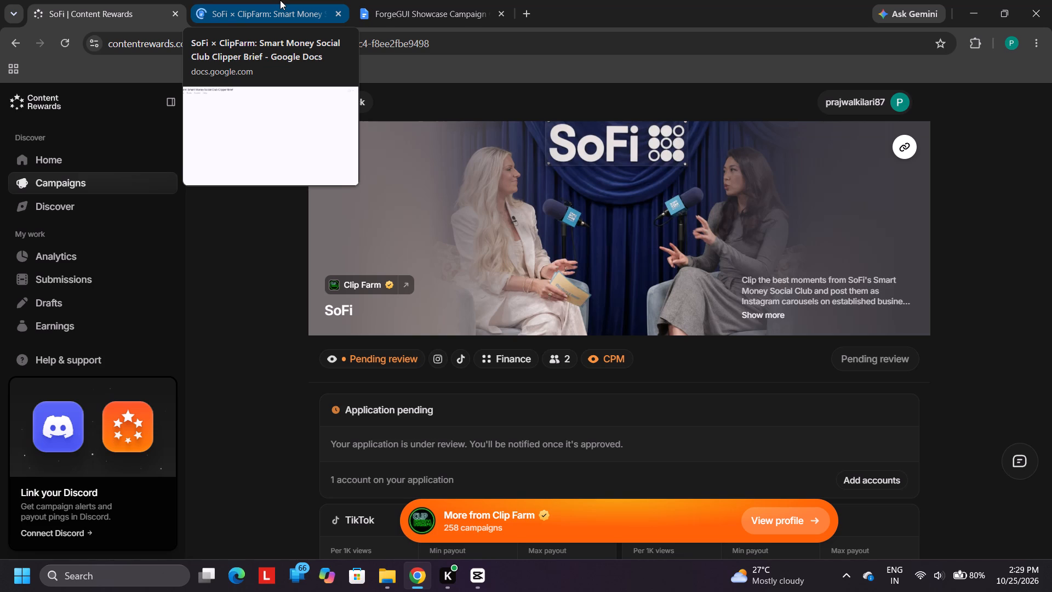
Check the accounts section of the SoFi application and view the options for adding accounts, leaving without adding one.
{"action": "scroll", "coordinate": [448, 453], "scroll_direction": "down", "scroll_amount": 2}
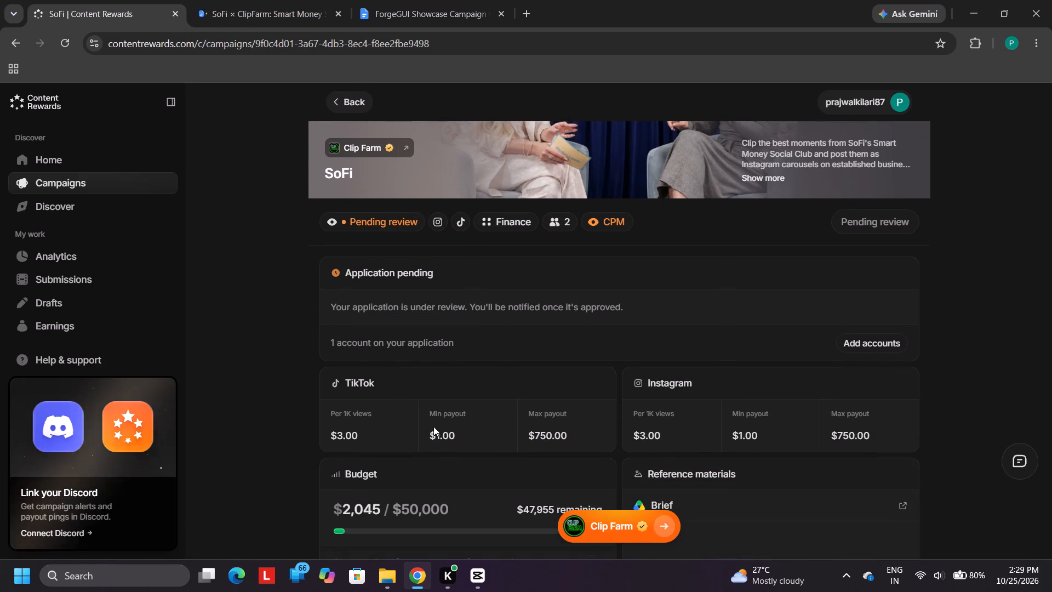
{"action": "left_click_drag", "start_coordinate": [332, 345], "coordinate": [458, 342]}
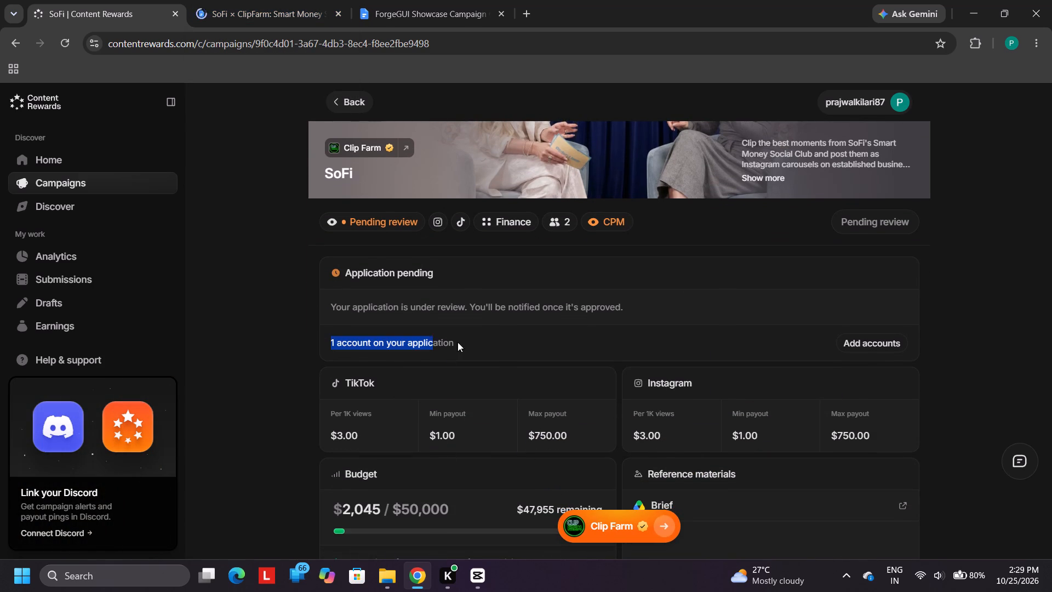
{"action": "left_click_drag", "start_coordinate": [458, 342], "coordinate": [472, 342]}
{"action": "left_click", "coordinate": [857, 345]}
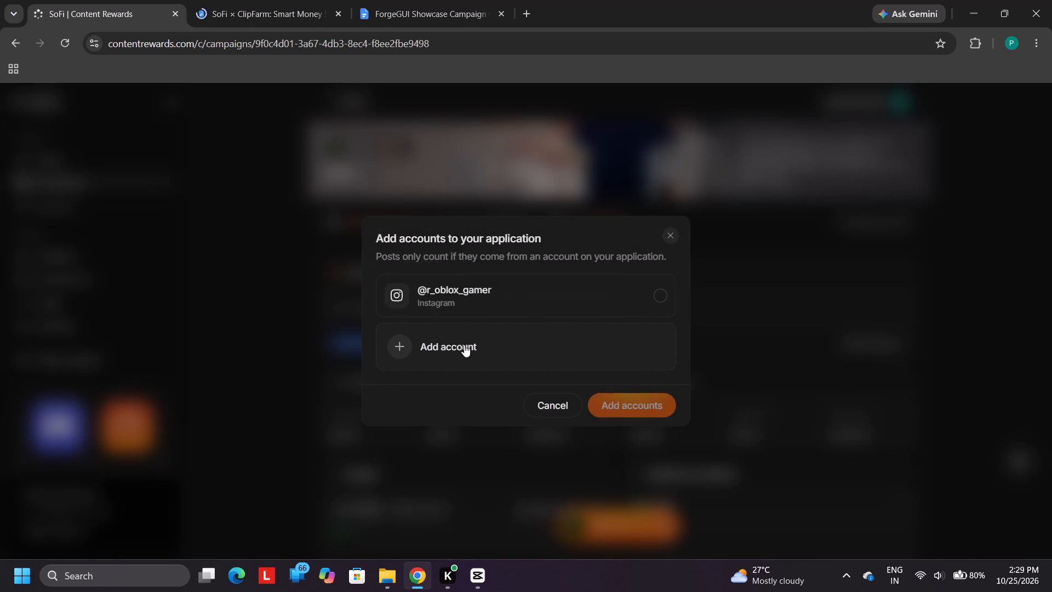
{"action": "left_click", "coordinate": [669, 232]}
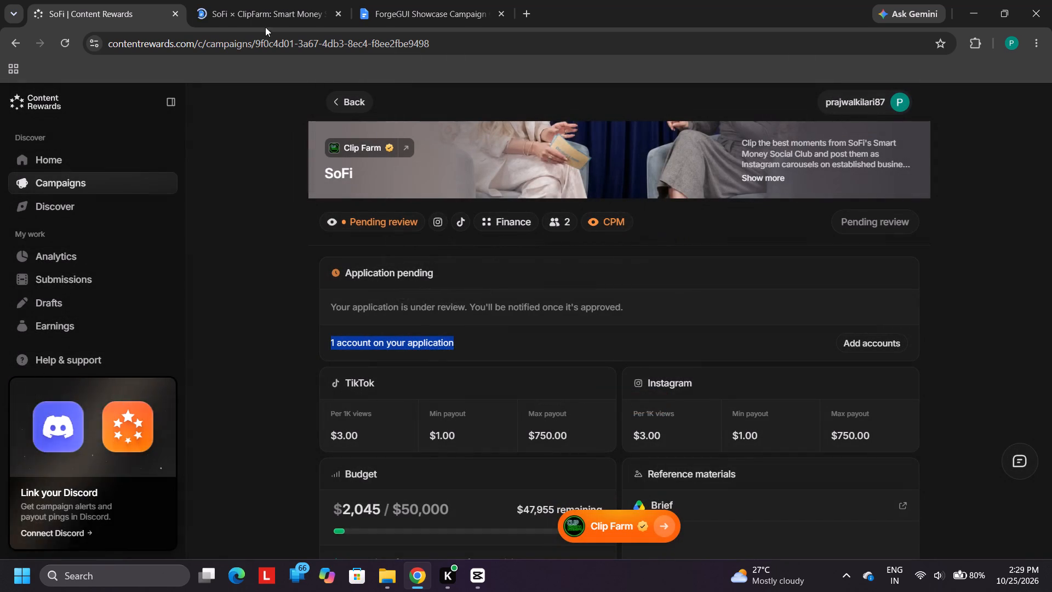
Read the SoFi × ClipFarm Smart Money Social Club Clipper Brief, covering its tagging rules and campaign-at-a-glance table.
{"action": "left_click", "coordinate": [236, 0]}
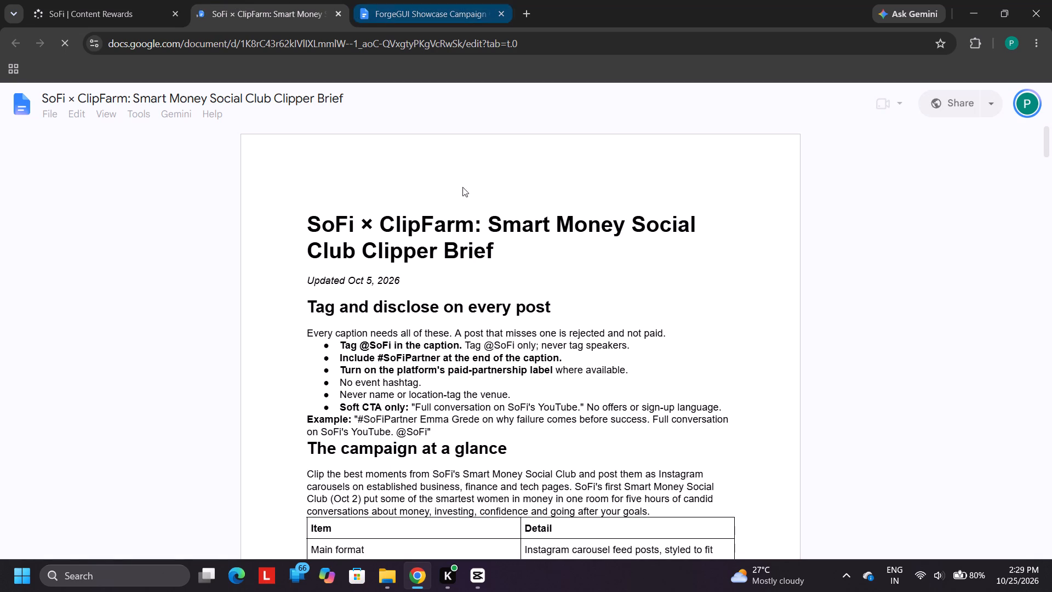
{"action": "scroll", "coordinate": [468, 226], "scroll_direction": "down", "scroll_amount": 5}
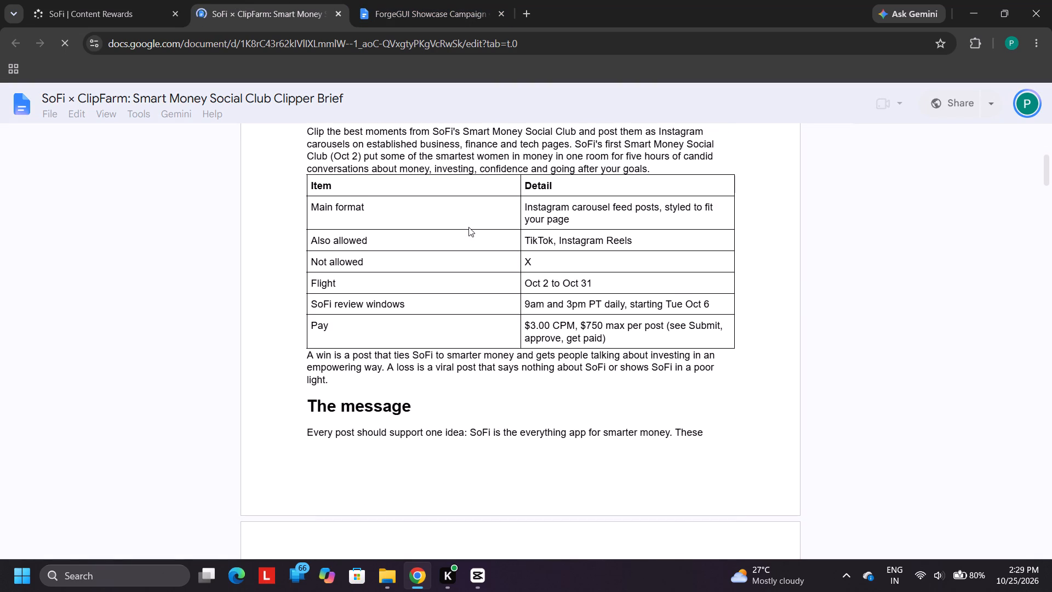
Return to the SoFi campaign page and review its payout, budget and reference materials sections.
{"action": "left_click", "coordinate": [165, 0]}
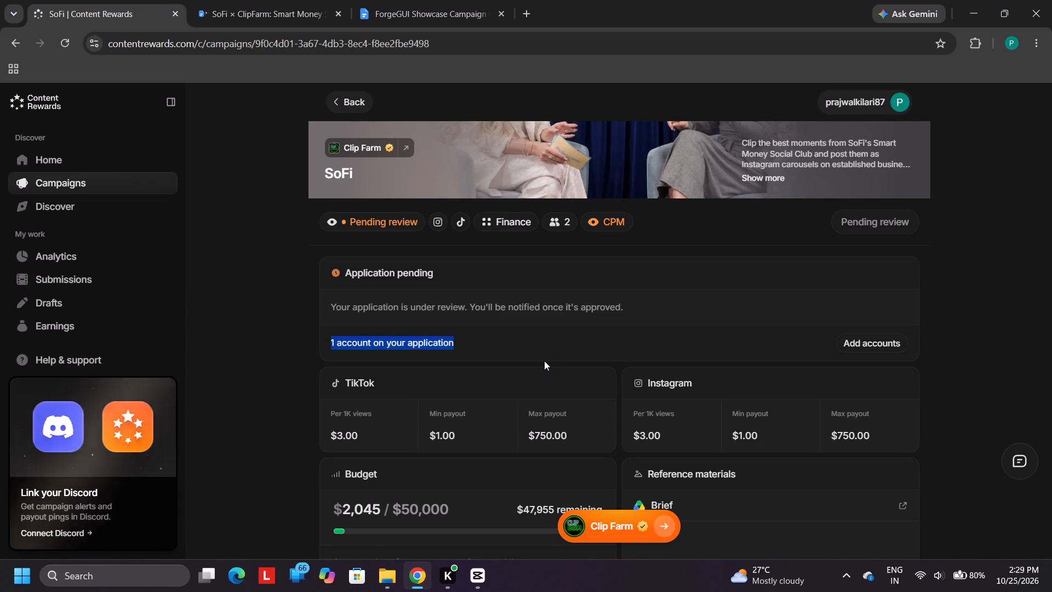
{"action": "scroll", "coordinate": [545, 362], "scroll_direction": "down", "scroll_amount": 1}
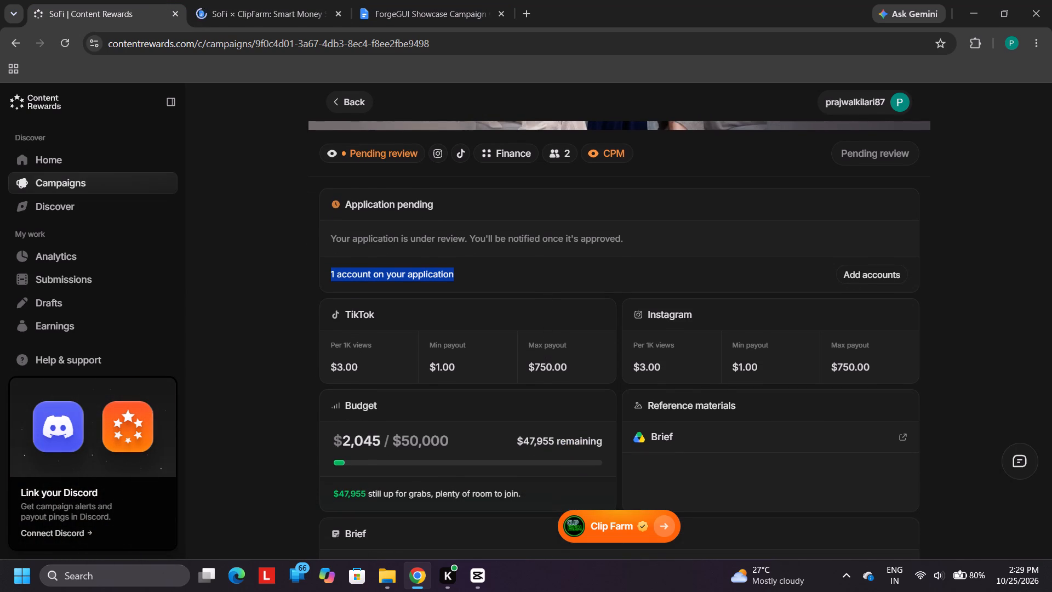
Read the SoFi × ClipFarm clipper brief, covering its tagging rules, campaign overview, message and footage sections.
{"action": "left_click", "coordinate": [277, 0]}
{"action": "scroll", "coordinate": [470, 272], "scroll_direction": "up", "scroll_amount": 3}
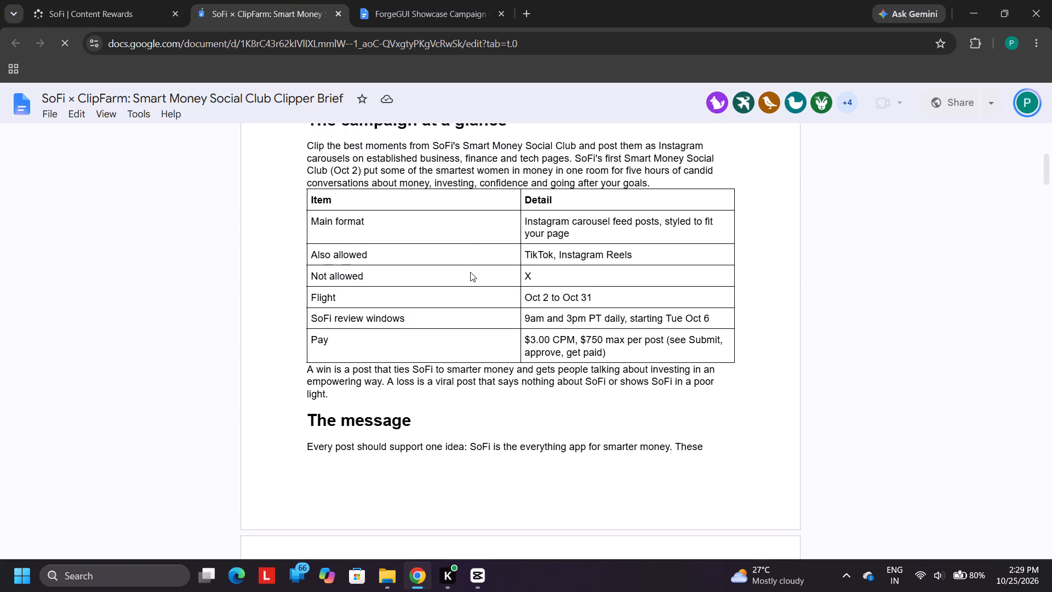
{"action": "scroll", "coordinate": [470, 272], "scroll_direction": "up", "scroll_amount": 3}
{"action": "scroll", "coordinate": [470, 272], "scroll_direction": "down", "scroll_amount": 14}
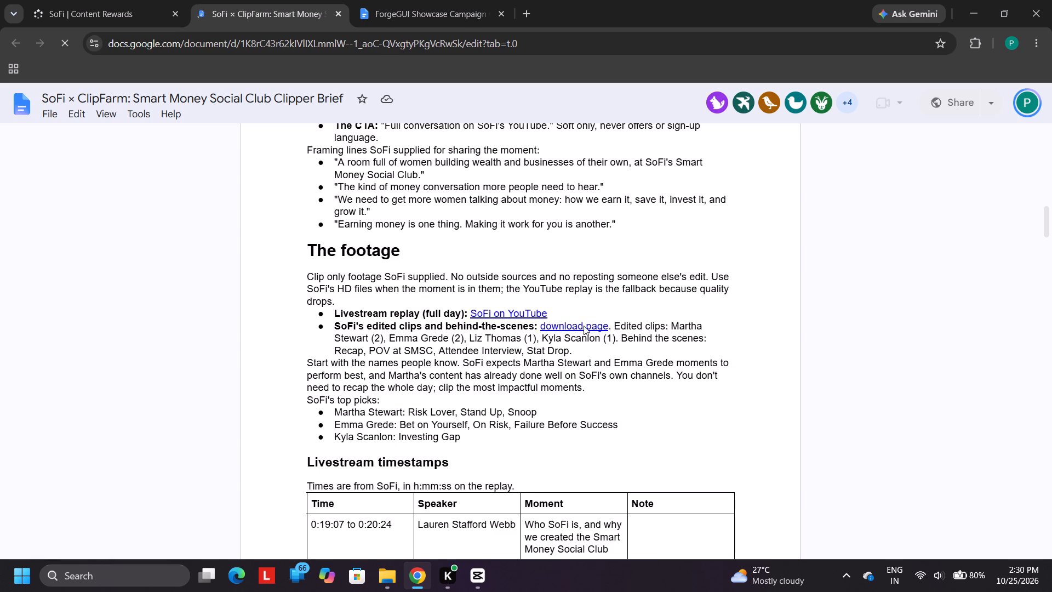
{"action": "scroll", "coordinate": [633, 318], "scroll_direction": "up", "scroll_amount": 5}
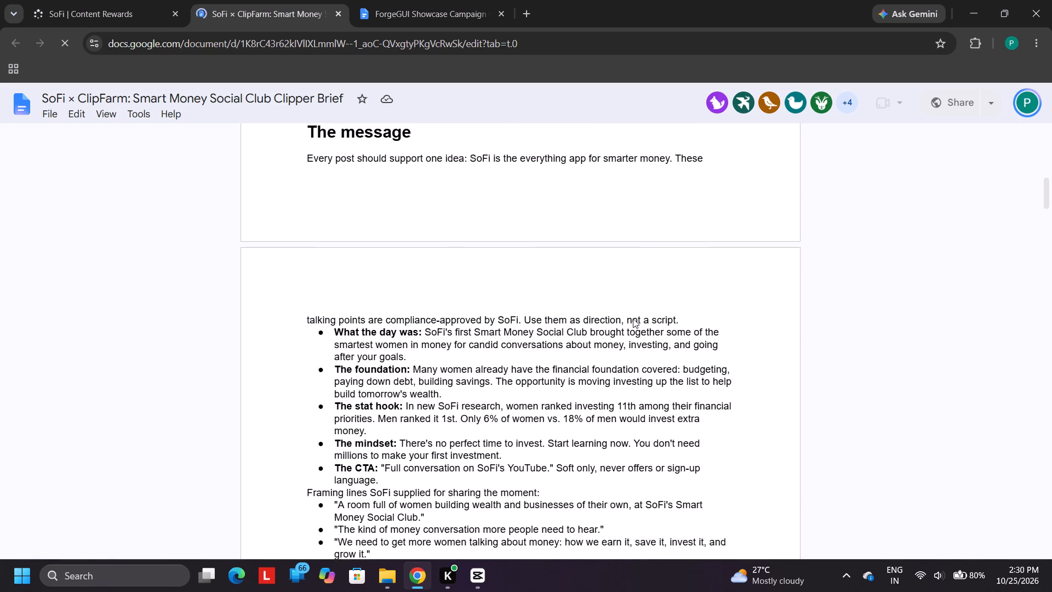
{"action": "scroll", "coordinate": [633, 318], "scroll_direction": "up", "scroll_amount": 8}
{"action": "scroll", "coordinate": [631, 319], "scroll_direction": "down", "scroll_amount": 1}
{"action": "scroll", "coordinate": [631, 319], "scroll_direction": "up", "scroll_amount": 4}
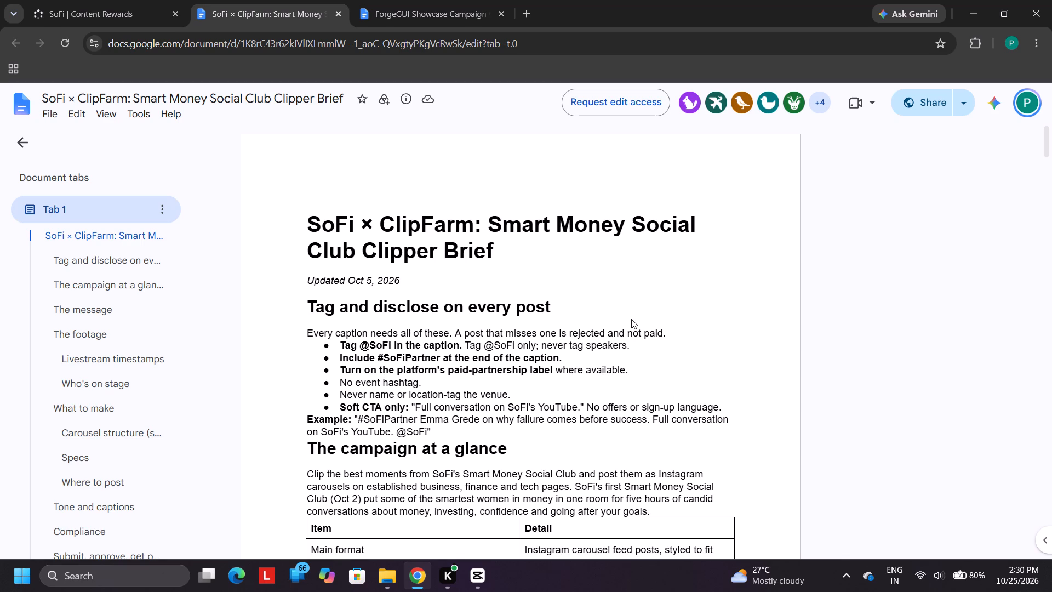
Switch to CapCut and append Titan Slayers 11, Titan Slayers 10 and Titan Slayers 8 after Titan Slayers 14 on the main track.
{"action": "left_click", "coordinate": [483, 582]}
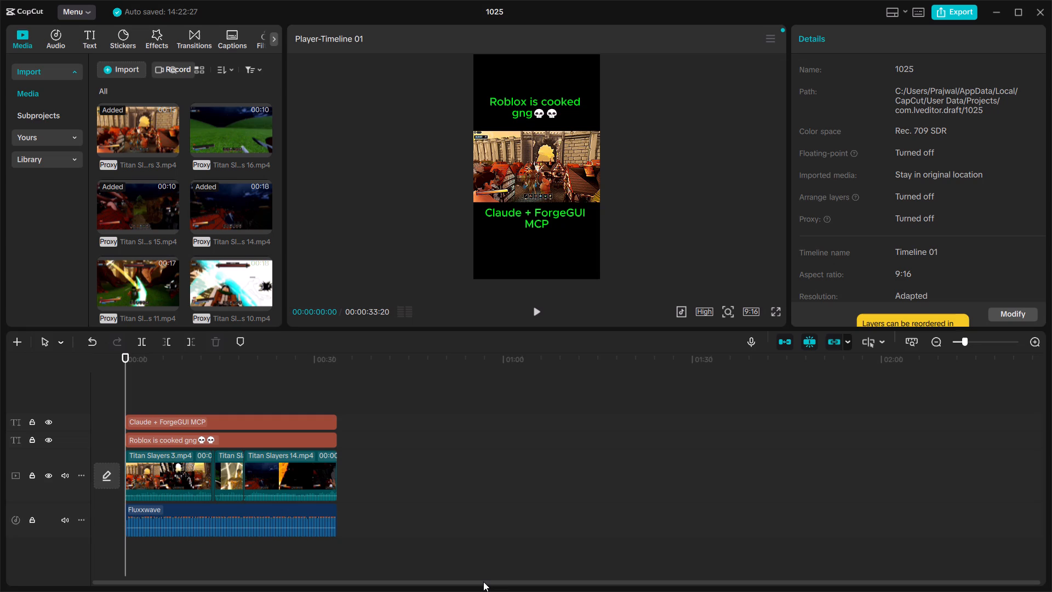
{"action": "left_click", "coordinate": [307, 470]}
{"action": "scroll", "coordinate": [152, 247], "scroll_direction": "down", "scroll_amount": 1}
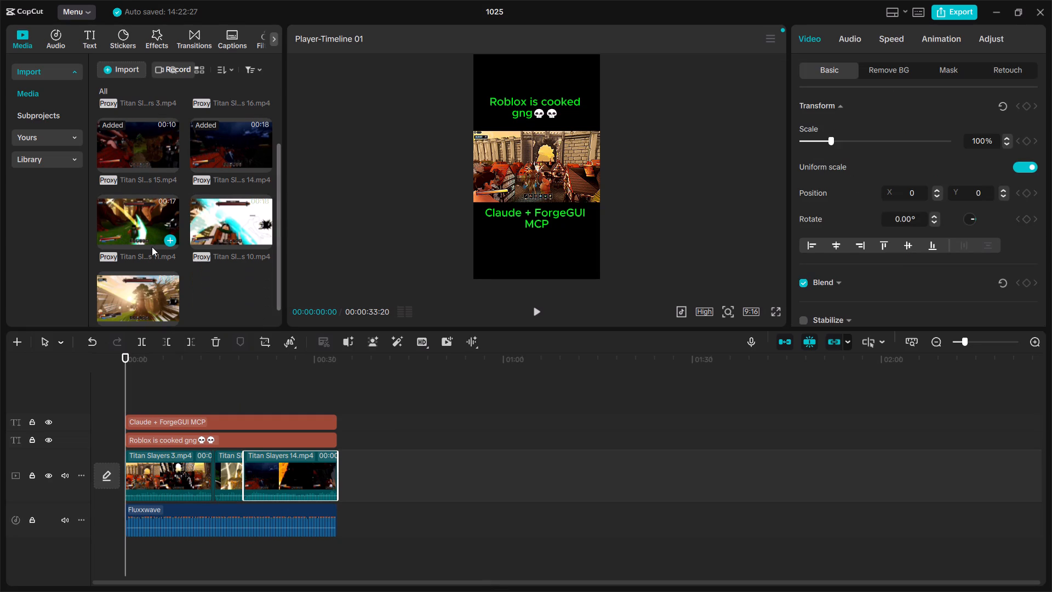
{"action": "left_click_drag", "start_coordinate": [140, 233], "coordinate": [380, 474]}
{"action": "left_click_drag", "start_coordinate": [223, 238], "coordinate": [247, 258]}
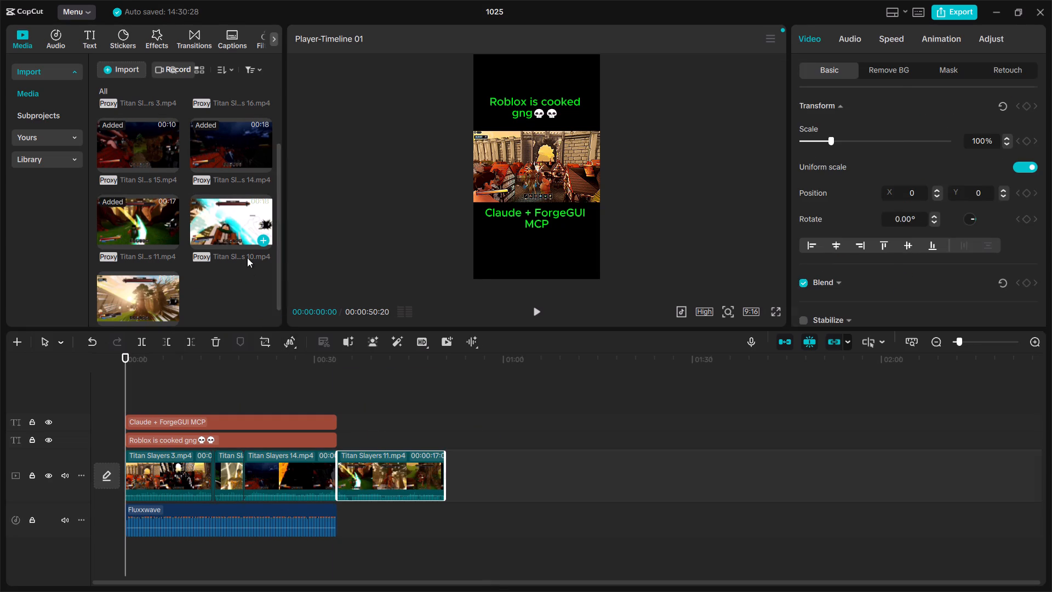
{"action": "left_click_drag", "start_coordinate": [247, 258], "coordinate": [462, 479]}
{"action": "left_click_drag", "start_coordinate": [146, 305], "coordinate": [554, 496]}
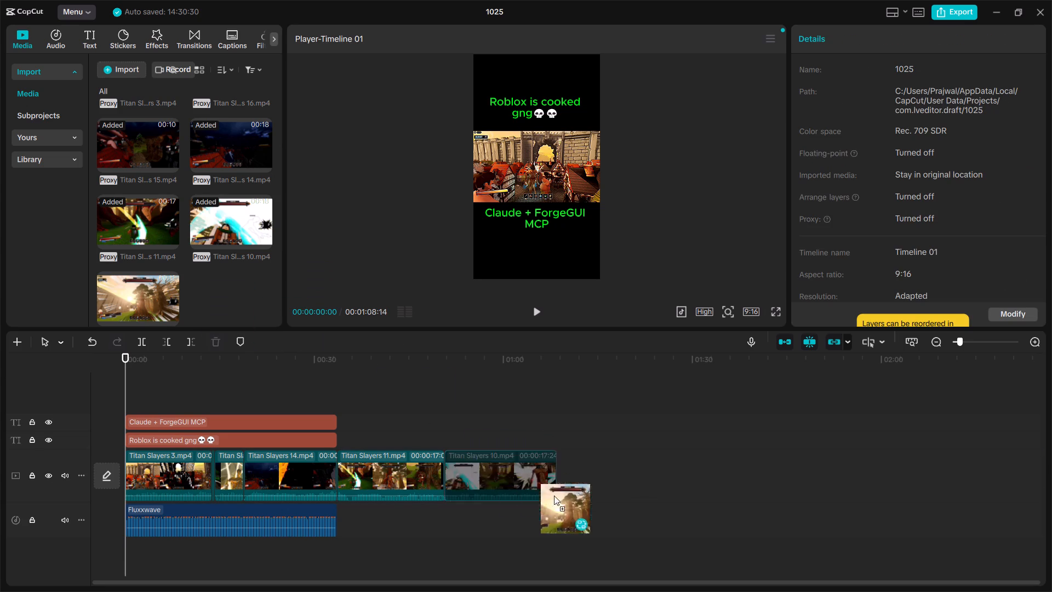
{"action": "left_click_drag", "start_coordinate": [554, 496], "coordinate": [569, 473]}
Delete the short clip between Titan Slayers 3 and Titan Slayers 14 on the main track.
{"action": "left_click", "coordinate": [317, 472]}
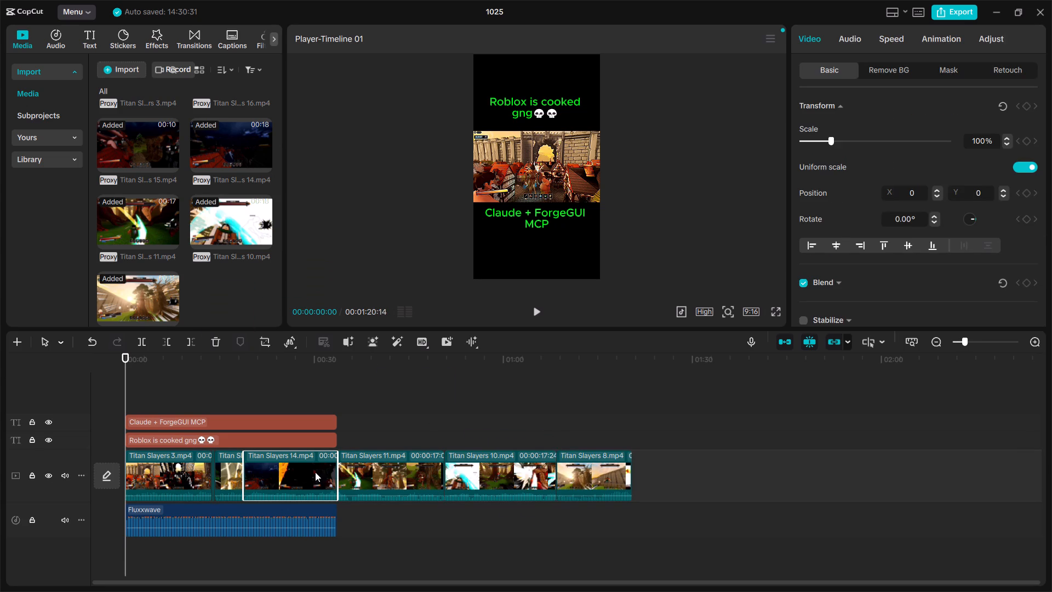
{"action": "left_click", "coordinate": [214, 474]}
{"action": "left_click", "coordinate": [219, 471]}
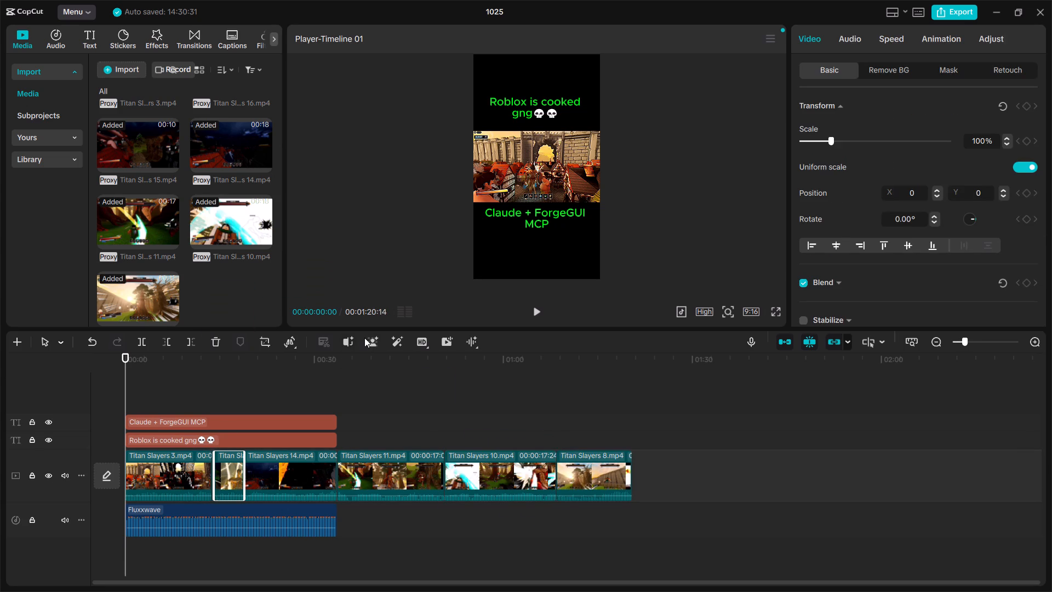
{"action": "key", "text": "BackSpace"}
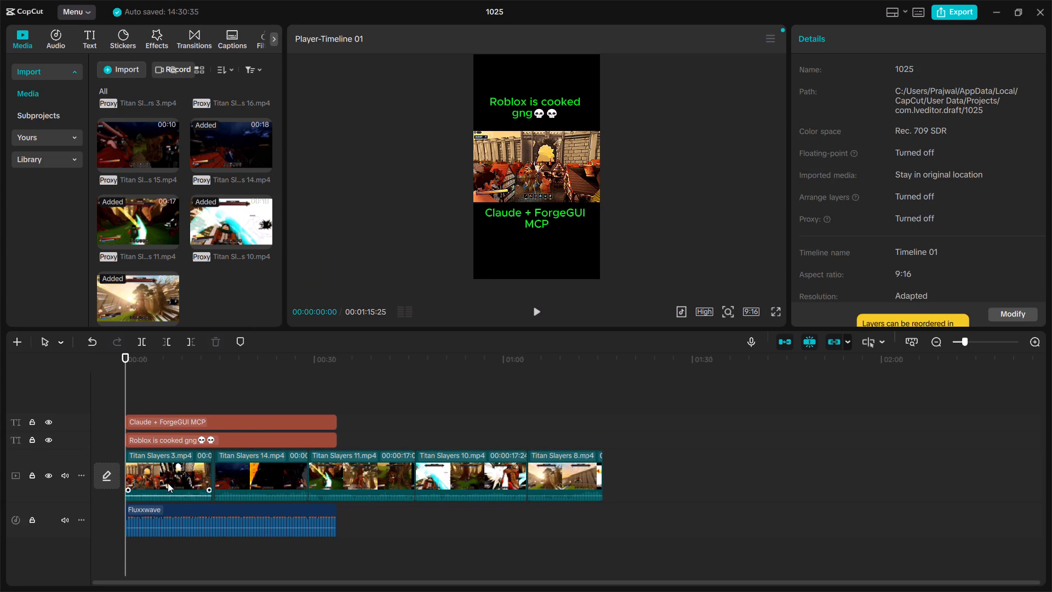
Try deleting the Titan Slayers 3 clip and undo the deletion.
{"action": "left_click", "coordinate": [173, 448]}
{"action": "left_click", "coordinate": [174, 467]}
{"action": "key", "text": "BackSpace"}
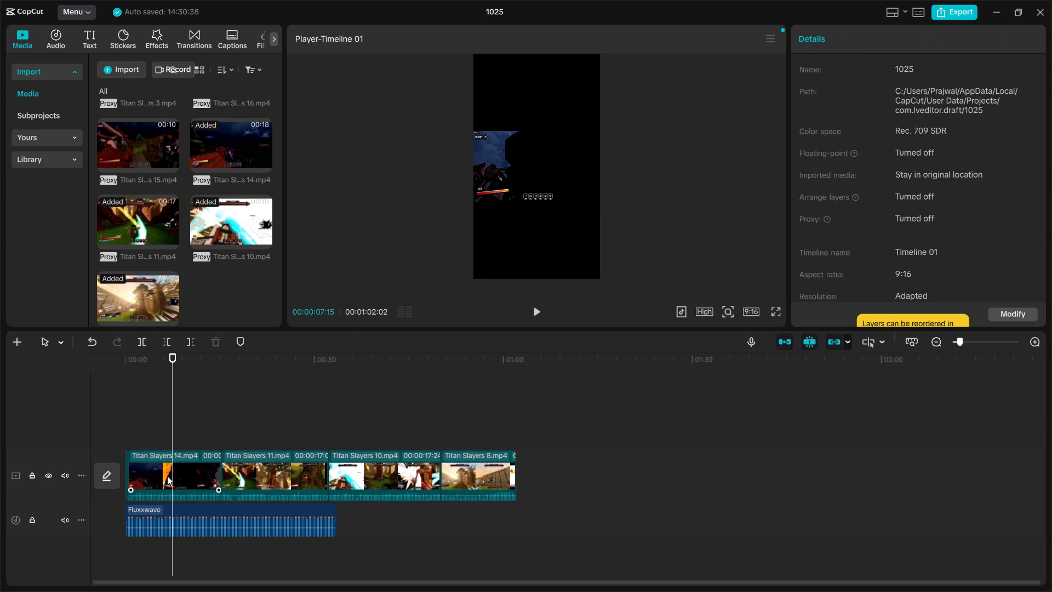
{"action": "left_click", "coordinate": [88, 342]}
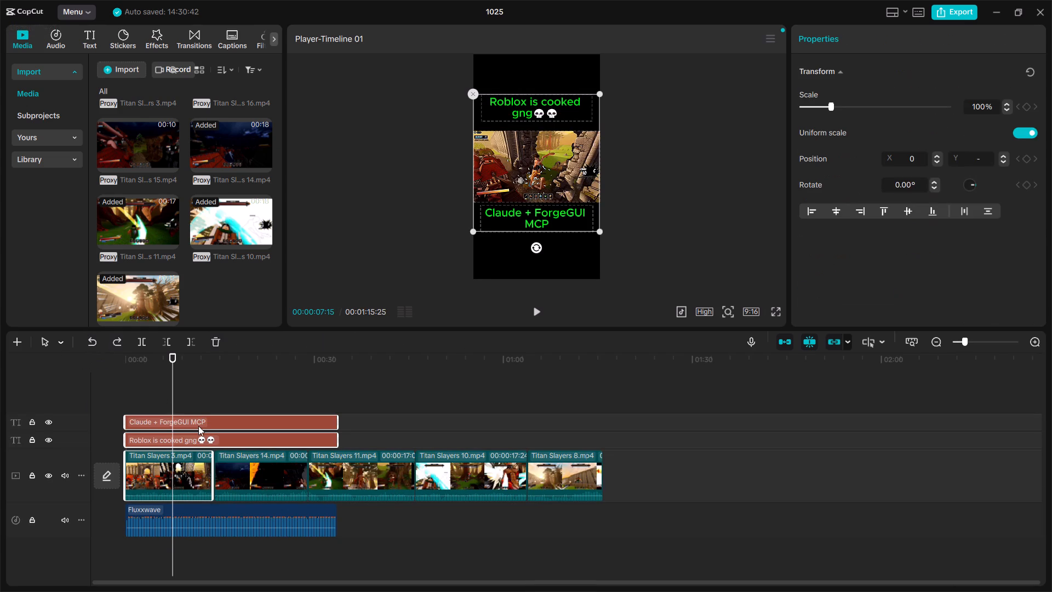
Extend the "Claude + ForgeGUI MCP" and "Roblox is cooked gng" text layers to the end of the last video clip.
{"action": "left_click_drag", "start_coordinate": [342, 424], "coordinate": [335, 424]}
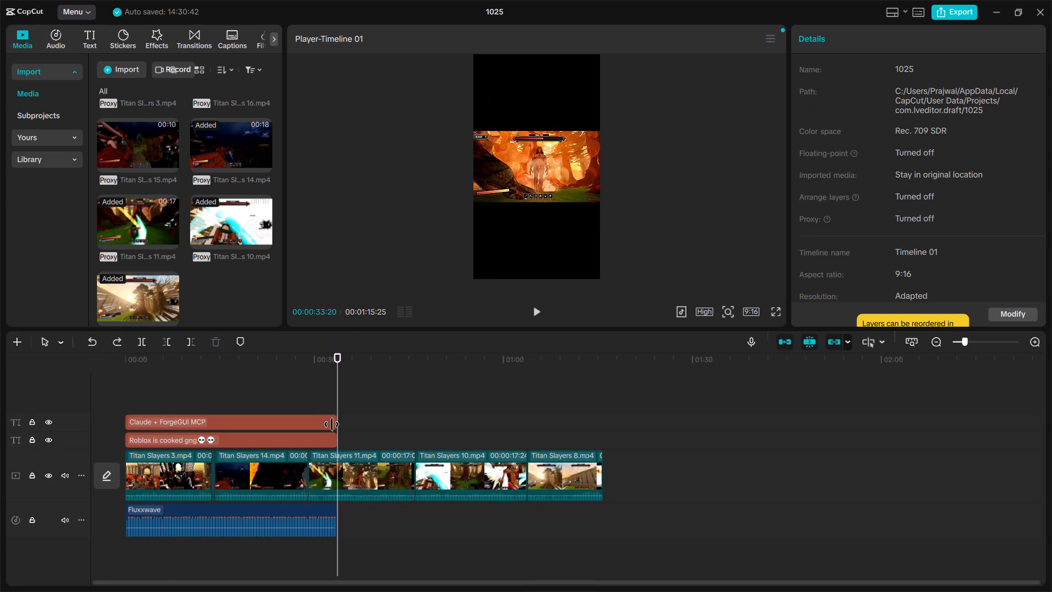
{"action": "left_click", "coordinate": [335, 422]}
{"action": "left_click_drag", "start_coordinate": [335, 422], "coordinate": [593, 423]}
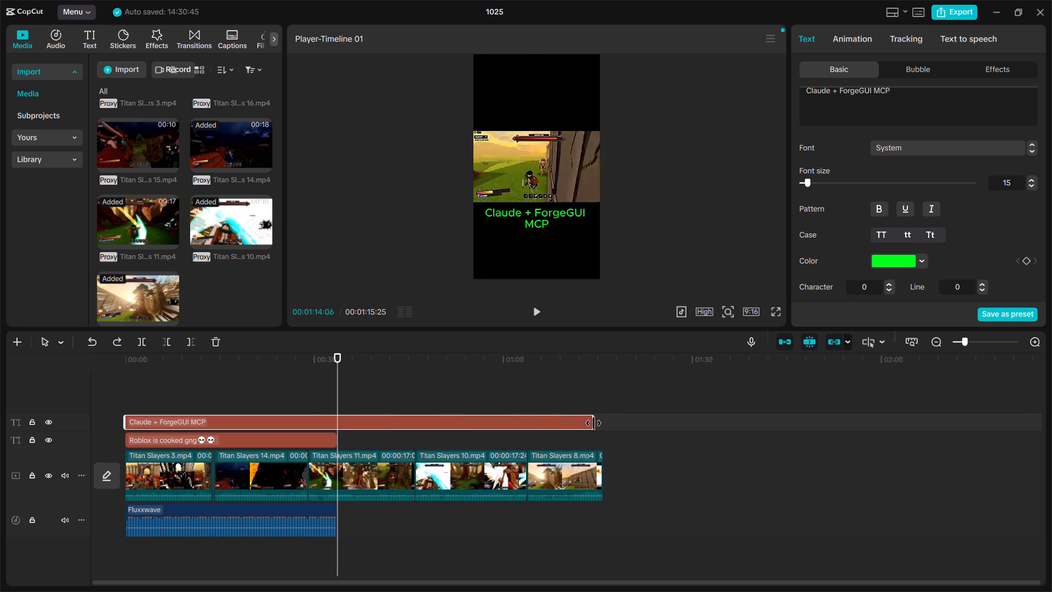
{"action": "left_click_drag", "start_coordinate": [593, 423], "coordinate": [603, 419]}
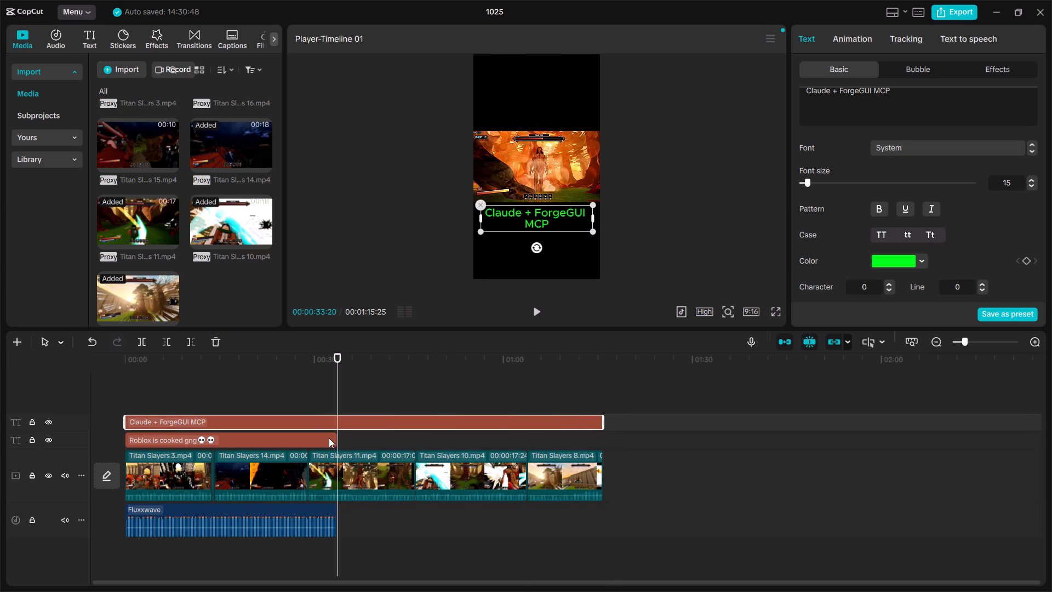
{"action": "left_click", "coordinate": [328, 438]}
{"action": "left_click_drag", "start_coordinate": [339, 440], "coordinate": [597, 444]}
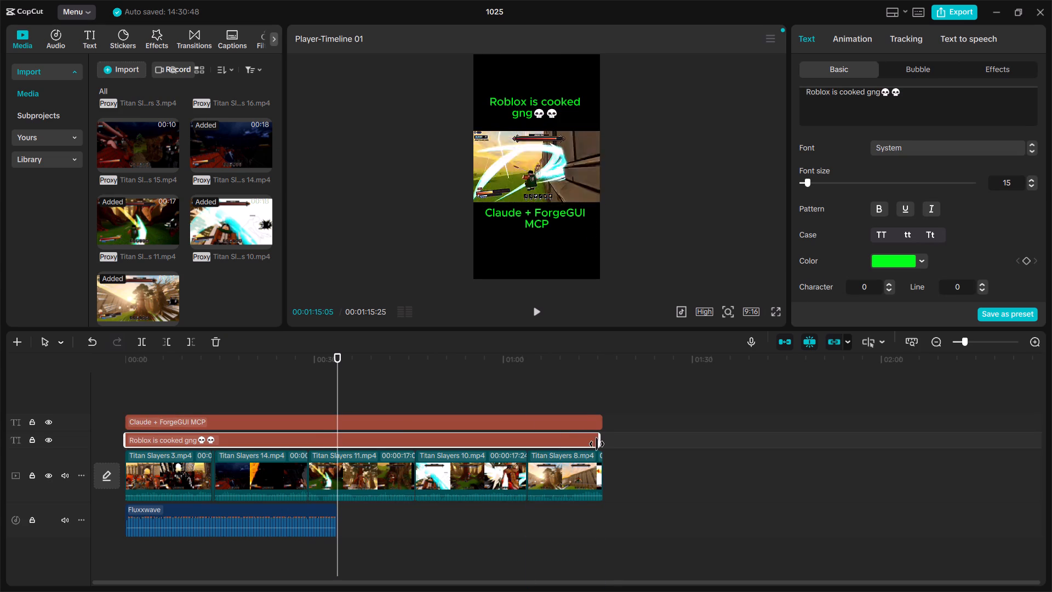
{"action": "left_click_drag", "start_coordinate": [597, 444], "coordinate": [601, 444]}
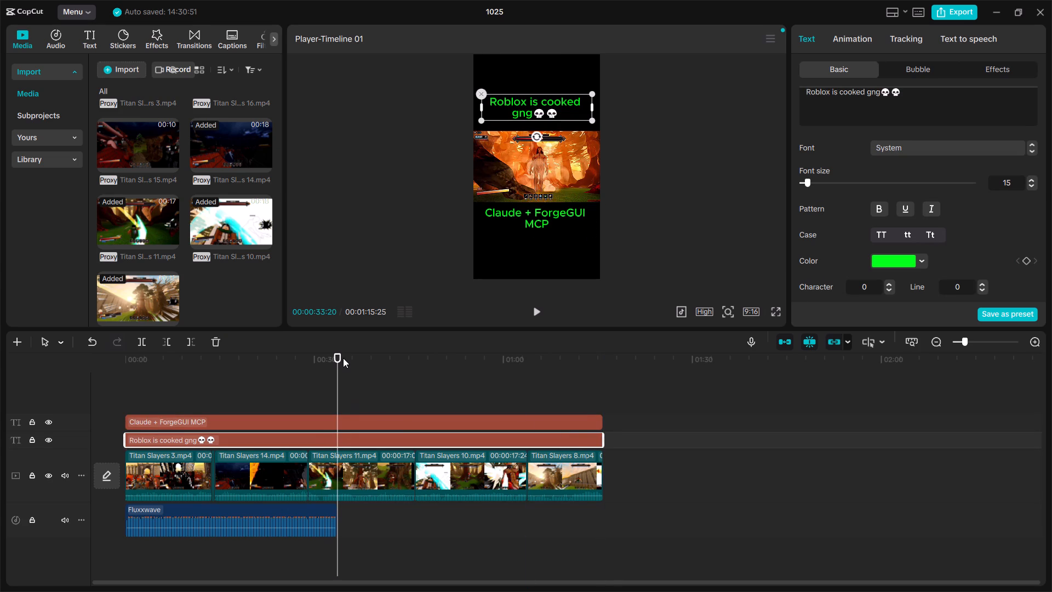
Examine the frames around the end of Titan Slayers 14, stopping the playhead at 00:00:28:23.
{"action": "key", "text": "Left"}
{"action": "key", "text": "Left"}
{"action": "key", "text": "Left"}
{"action": "key", "text": "Left"}
{"action": "key", "text": "Left"}
{"action": "key", "text": "Left"}
{"action": "key", "text": "Left"}
{"action": "key", "text": "Left"}
{"action": "key", "text": "Left"}
{"action": "key", "text": "Left"}
{"action": "key", "text": "Left"}
{"action": "key", "text": "Left"}
{"action": "key", "text": "Left"}
{"action": "key", "text": "Left"}
{"action": "key", "text": "Left"}
{"action": "key", "text": "Left"}
{"action": "key", "text": "Left"}
{"action": "key", "text": "Left"}
{"action": "key", "text": "Left"}
{"action": "key", "text": "Left"}
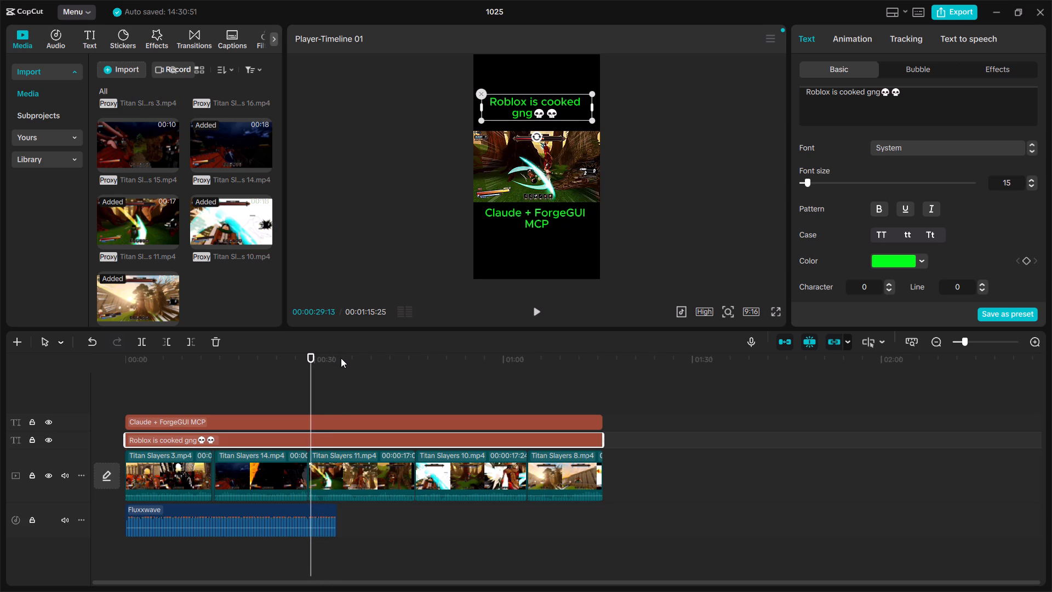
{"action": "left_click", "coordinate": [239, 478]}
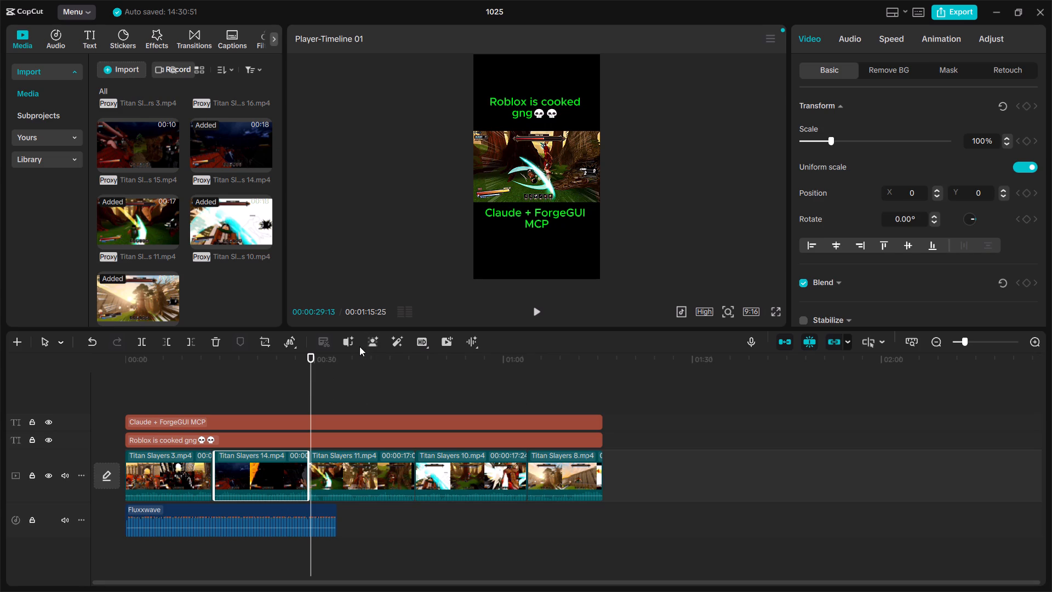
{"action": "key", "text": "Left"}
{"action": "key", "text": "Left"}
{"action": "key", "text": "Left"}
{"action": "key", "text": "Left"}
{"action": "key", "text": "Left"}
{"action": "key", "text": "Left"}
{"action": "key", "text": "Left"}
{"action": "key", "text": "Left"}
{"action": "key", "text": "Left"}
{"action": "key", "text": "Left"}
{"action": "key", "text": "Left"}
{"action": "key", "text": "Left"}
{"action": "key", "text": "Left"}
{"action": "key", "text": "Left"}
{"action": "key", "text": "Left"}
{"action": "key", "text": "Left"}
{"action": "key", "text": "Left"}
{"action": "key", "text": "Left"}
{"action": "key", "text": "Left"}
{"action": "key", "text": "Left"}
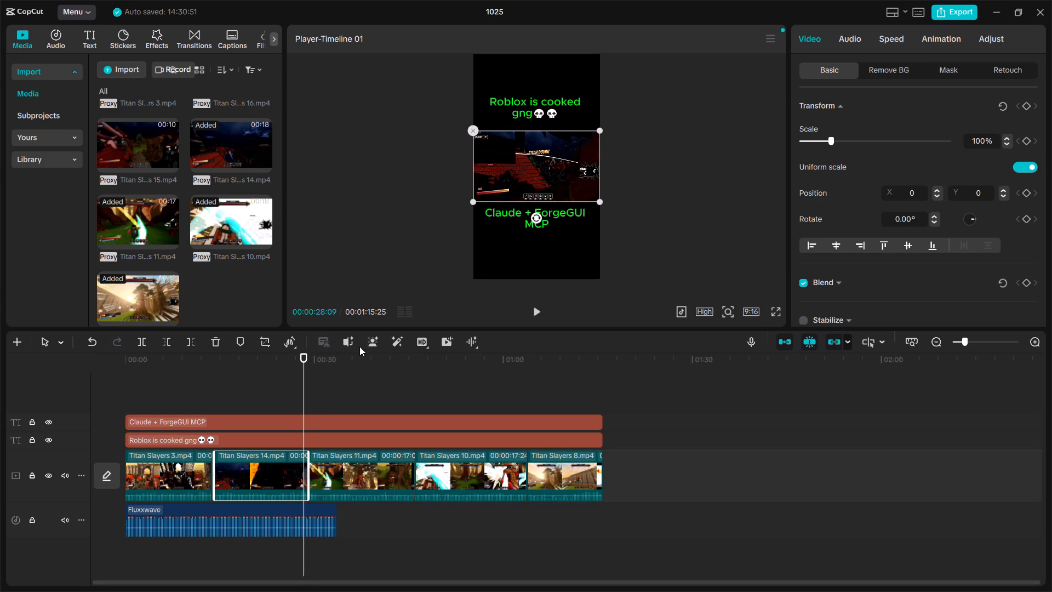
{"action": "key", "text": "Right"}
{"action": "key", "text": "Right"}
{"action": "key", "text": "Right"}
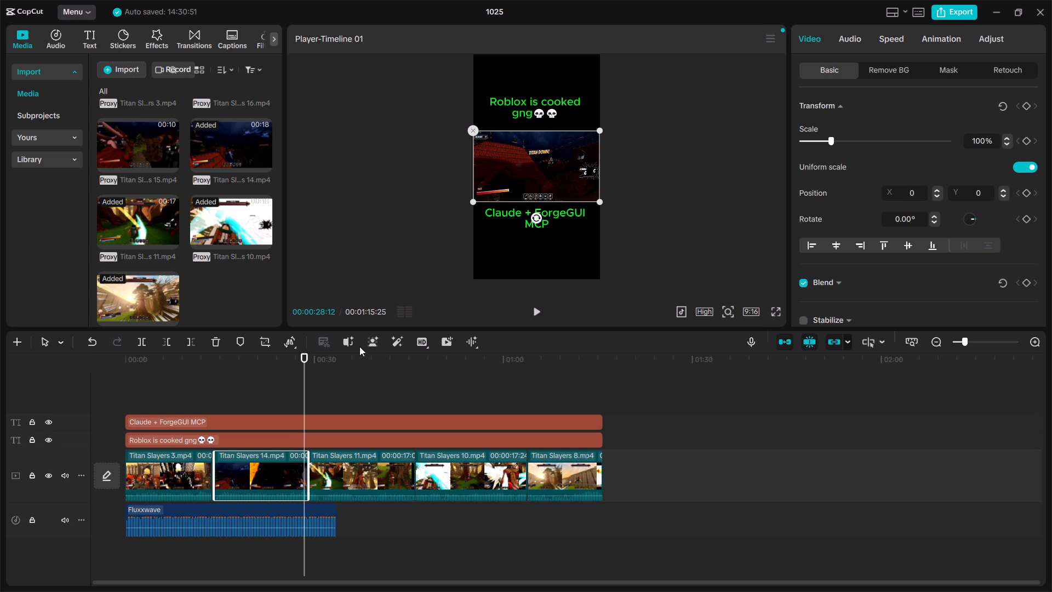
{"action": "key", "text": "Right"}
{"action": "key", "text": "Right"}
{"action": "key", "text": "Right"}
{"action": "key", "text": "Right"}
{"action": "key", "text": "Right"}
{"action": "key", "text": "Right"}
{"action": "key", "text": "Right"}
{"action": "key", "text": "Right"}
{"action": "key", "text": "Right"}
{"action": "key", "text": "Right"}
{"action": "key", "text": "Right"}
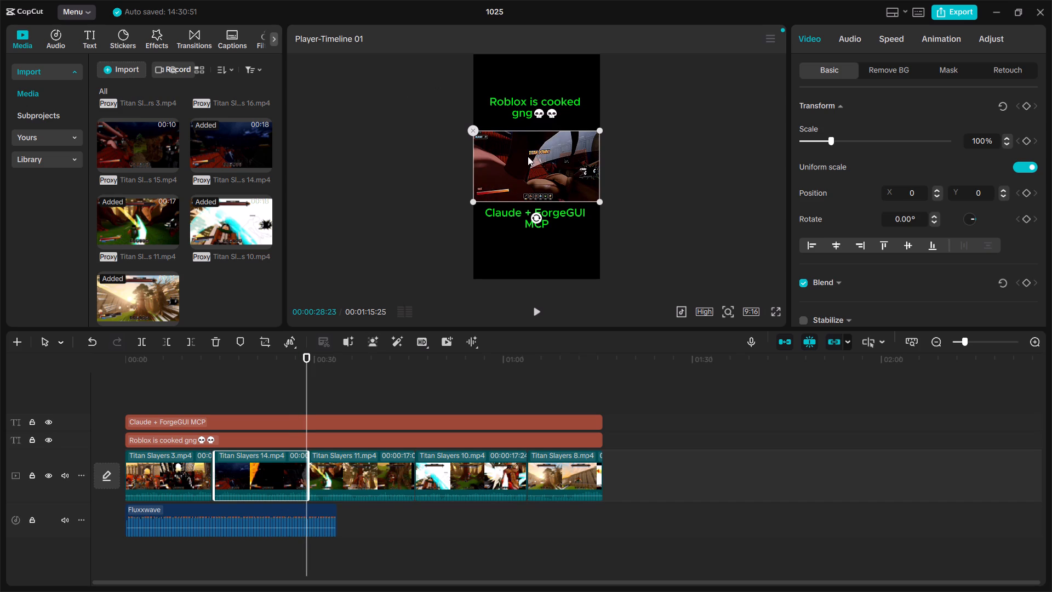
Change the project's aspect ratio from vertical to Original.
{"action": "left_click", "coordinate": [754, 313]}
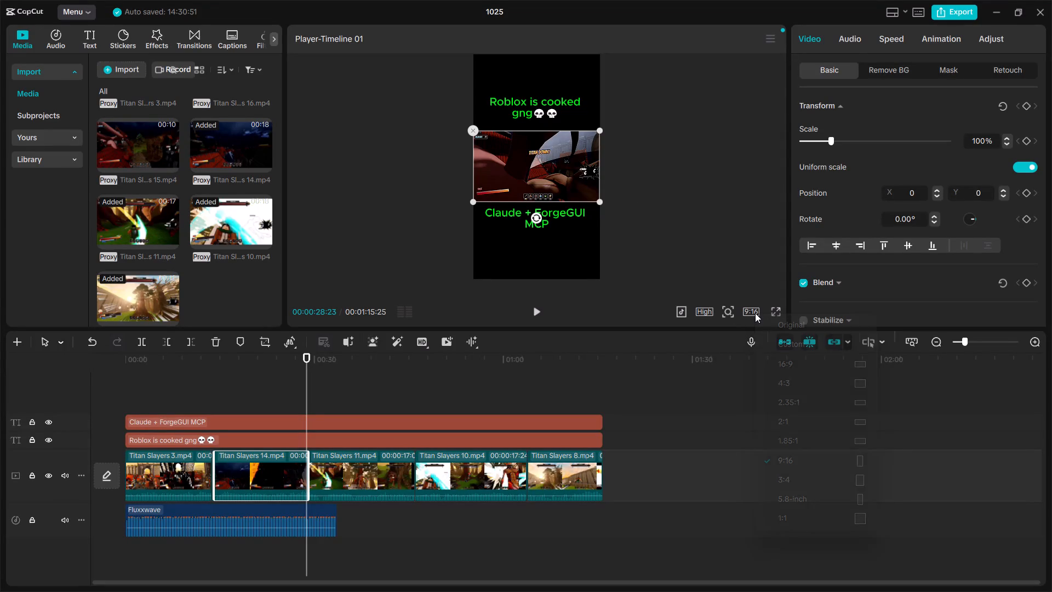
{"action": "left_click", "coordinate": [782, 330]}
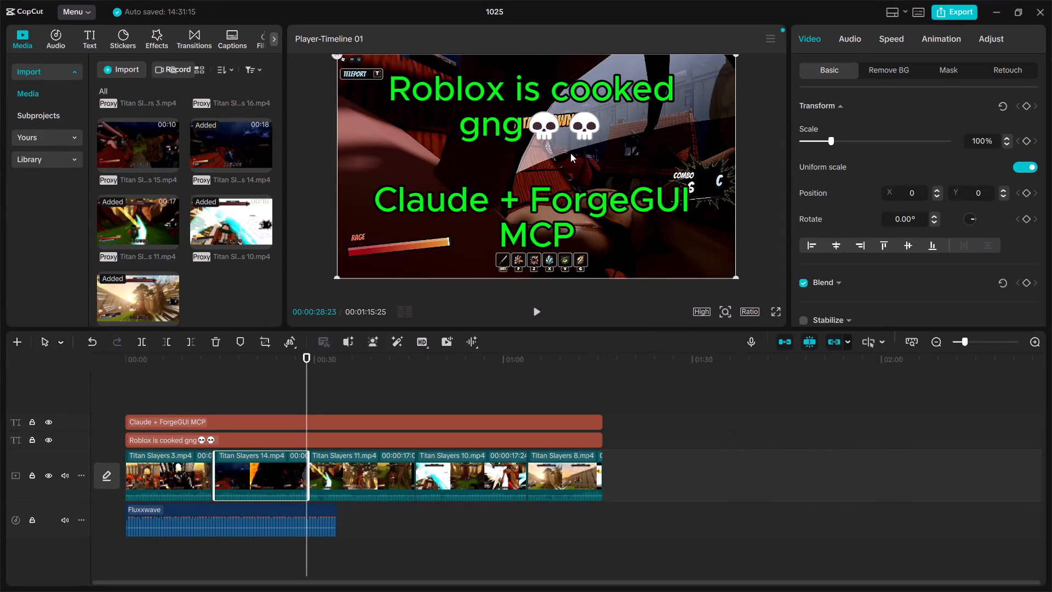
Split the "Roblox is cooked gng" text layer at 00:00:28:23 and delete the part before the cut.
{"action": "left_click", "coordinate": [554, 126]}
{"action": "left_click", "coordinate": [530, 121]}
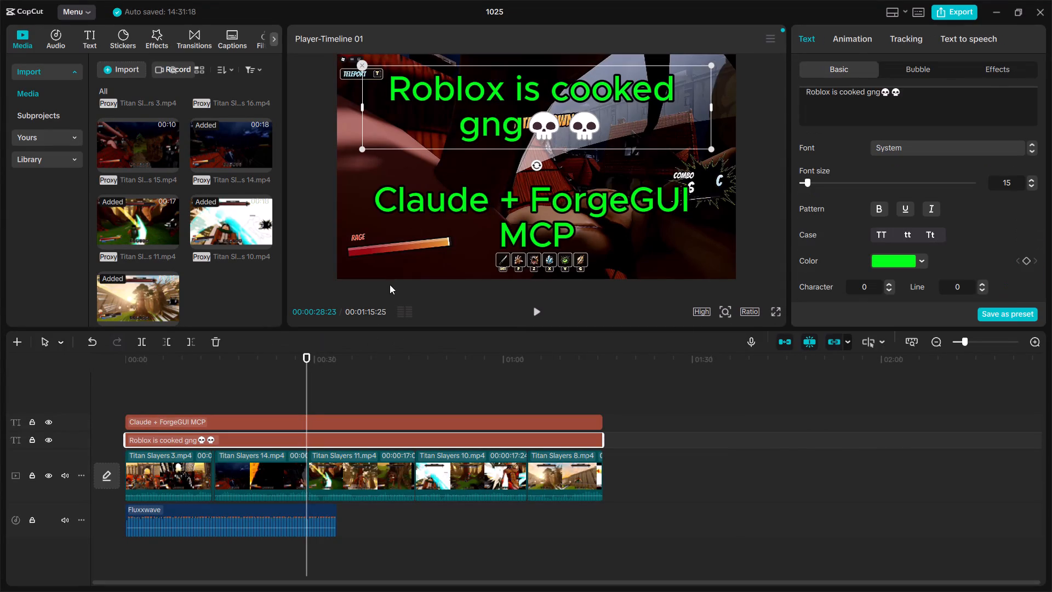
{"action": "left_click", "coordinate": [294, 435]}
{"action": "key", "text": "ctrl+b"}
{"action": "left_click", "coordinate": [277, 439]}
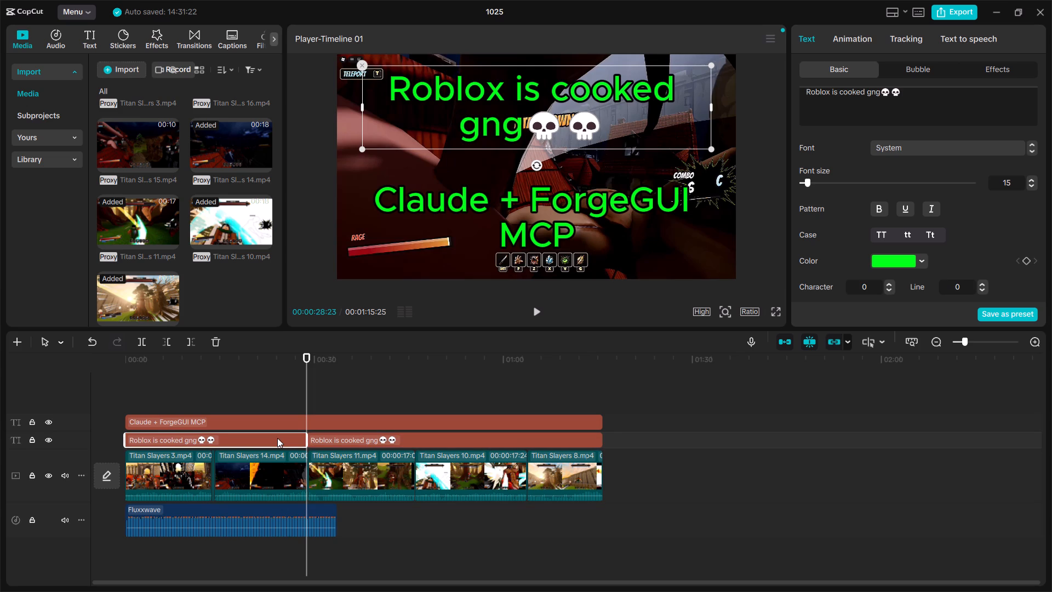
{"action": "key", "text": "BackSpace"}
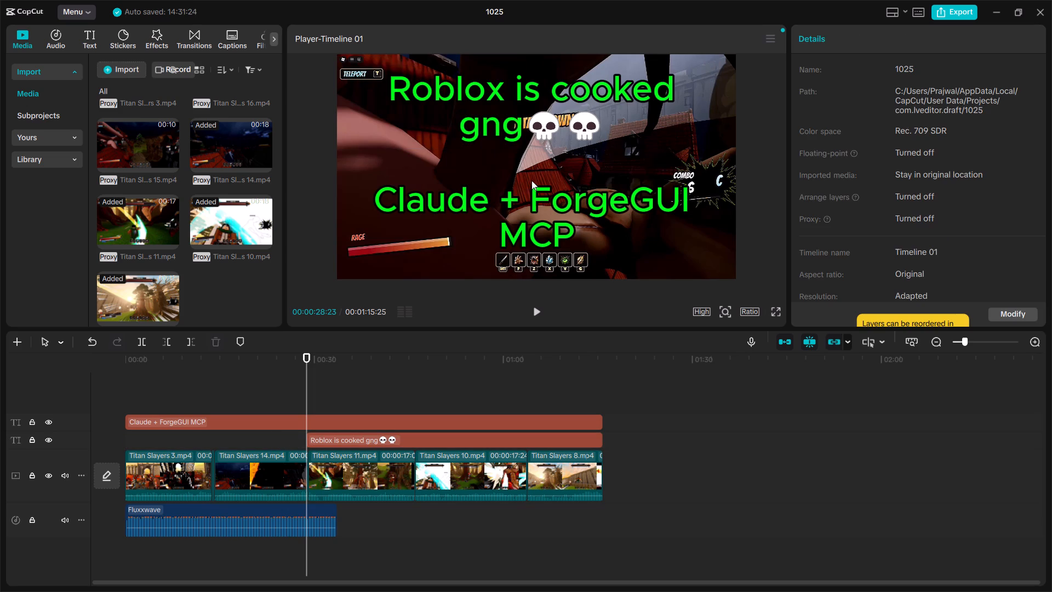
Move the "Roblox is cooked gng" text down in the frame, directly above the "Claude + ForgeGUI MCP" text.
{"action": "left_click", "coordinate": [545, 148]}
{"action": "left_click_drag", "start_coordinate": [563, 134], "coordinate": [547, 243]}
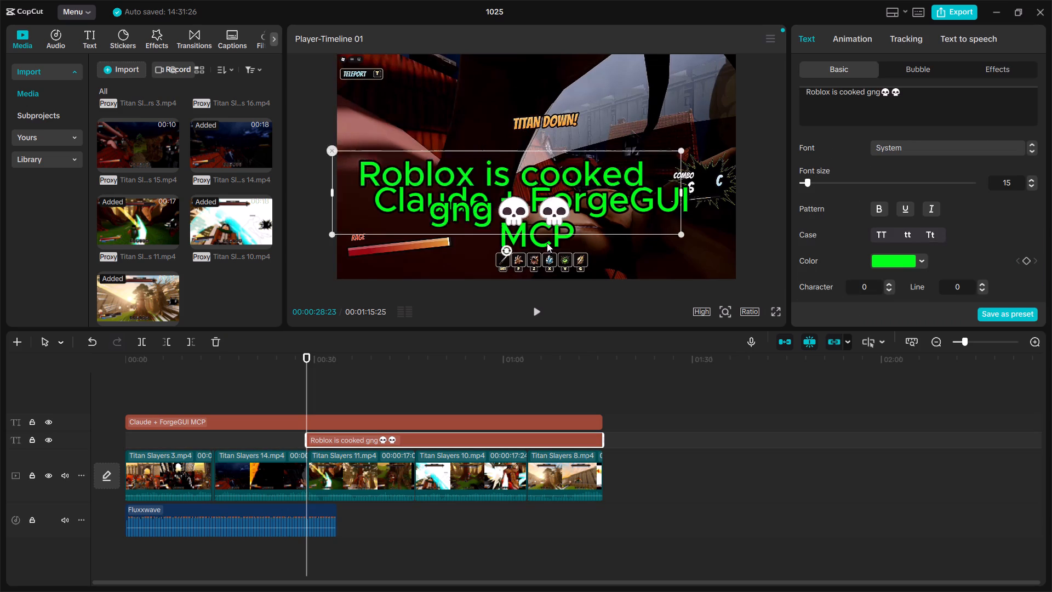
{"action": "left_click_drag", "start_coordinate": [547, 243], "coordinate": [570, 175]}
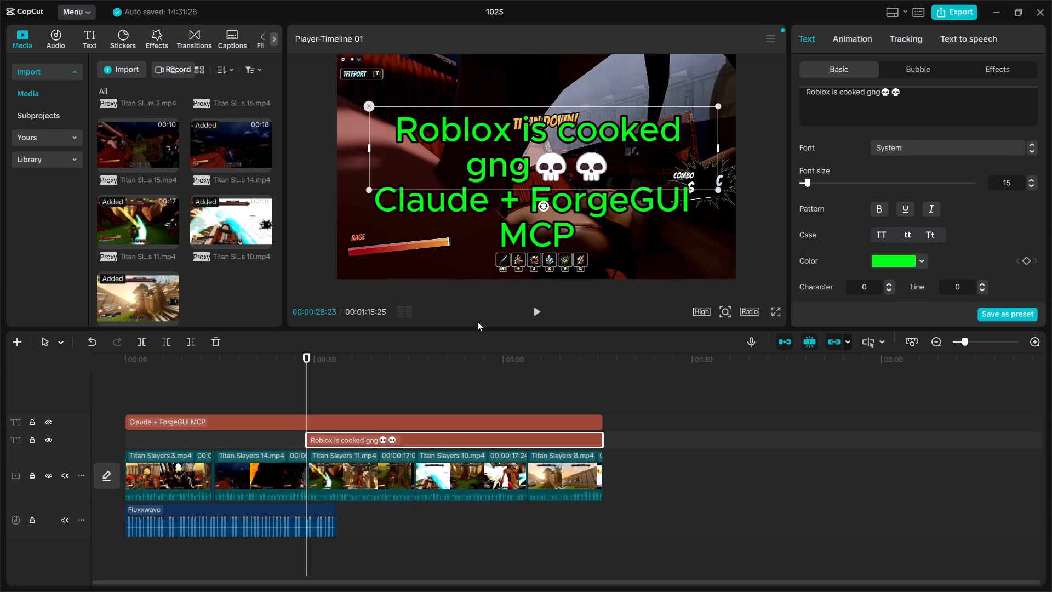
Split the "Claude + ForgeGUI MCP" text layer at the playhead, 00:00:28:23.
{"action": "left_click", "coordinate": [305, 420]}
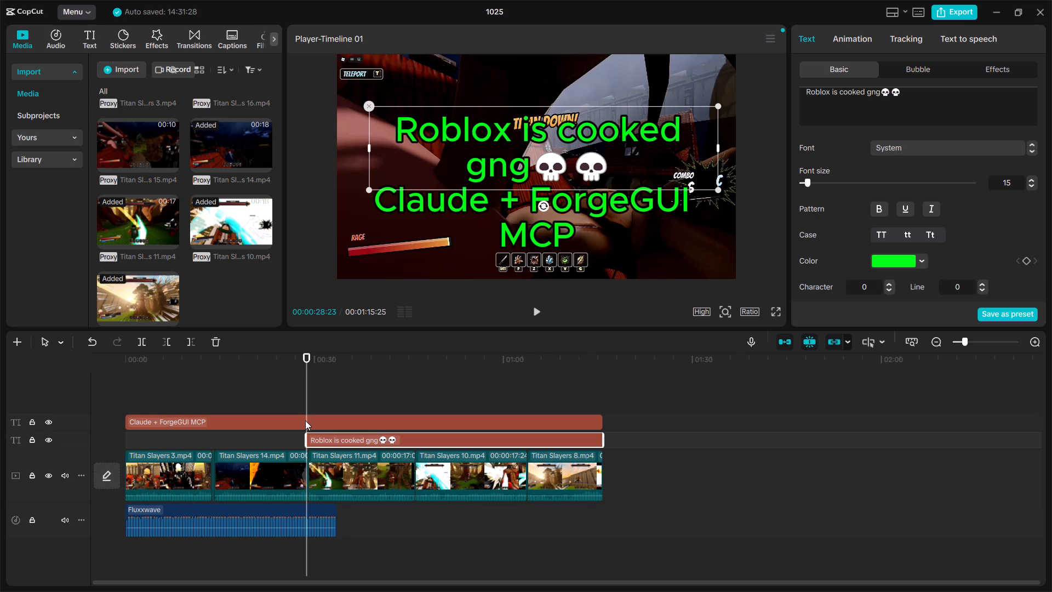
{"action": "left_click", "coordinate": [297, 419]}
{"action": "key", "text": "ctrl+b"}
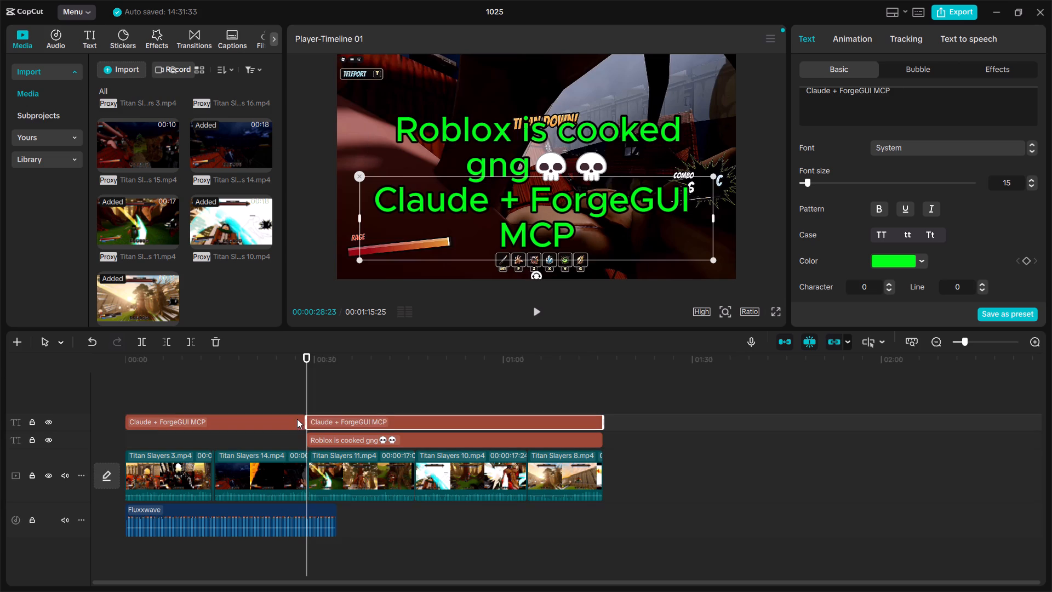
Delete the Titan Slayers 14 clip from the main track.
{"action": "left_click", "coordinate": [277, 478]}
{"action": "key", "text": "BackSpace"}
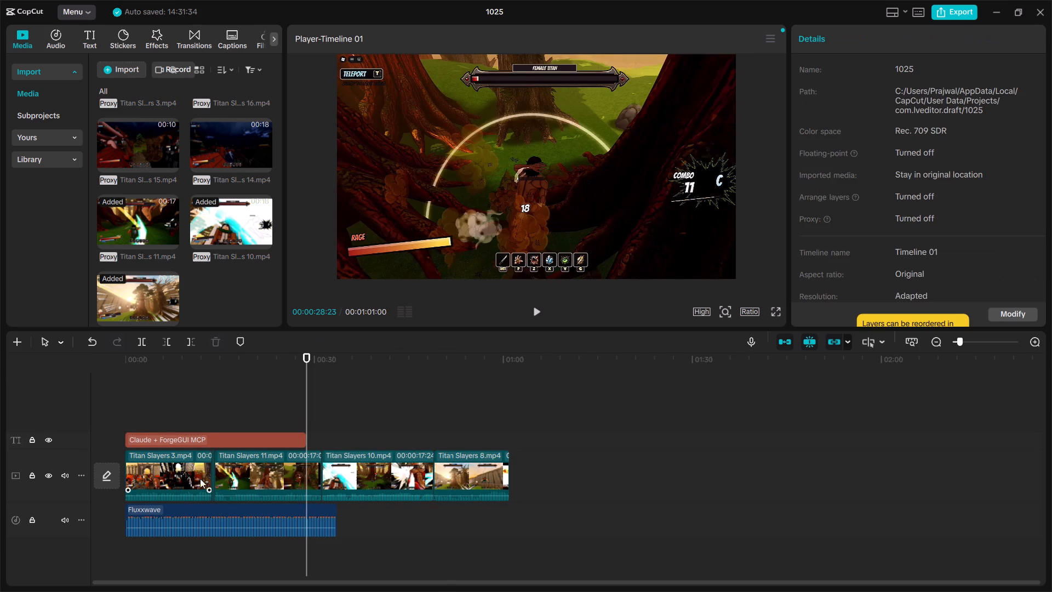
Undo the deletion of the Titan Slayers 14 clip.
{"action": "left_click", "coordinate": [180, 472]}
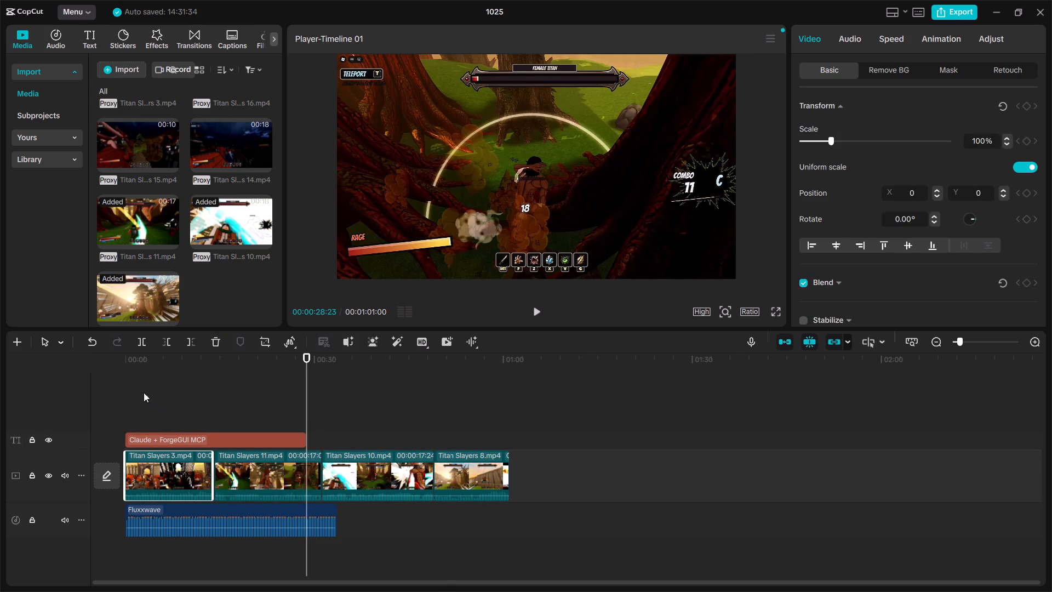
{"action": "left_click", "coordinate": [87, 343]}
Delete the part of the "Claude + ForgeGUI MCP" text layer before the cut at 00:00:28:23.
{"action": "left_click", "coordinate": [261, 423]}
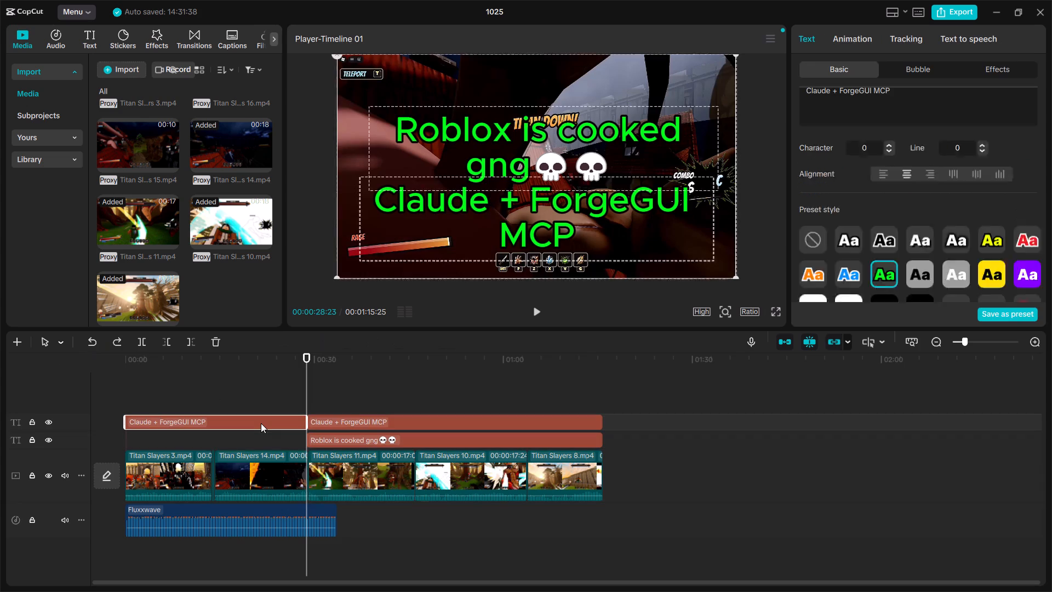
{"action": "left_click", "coordinate": [259, 423]}
{"action": "key", "text": "BackSpace"}
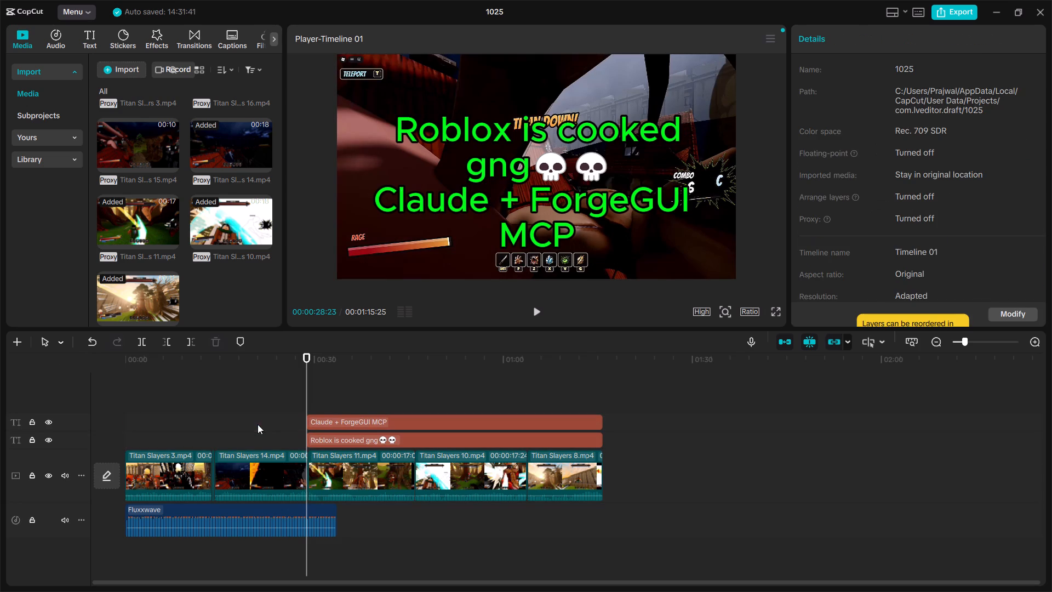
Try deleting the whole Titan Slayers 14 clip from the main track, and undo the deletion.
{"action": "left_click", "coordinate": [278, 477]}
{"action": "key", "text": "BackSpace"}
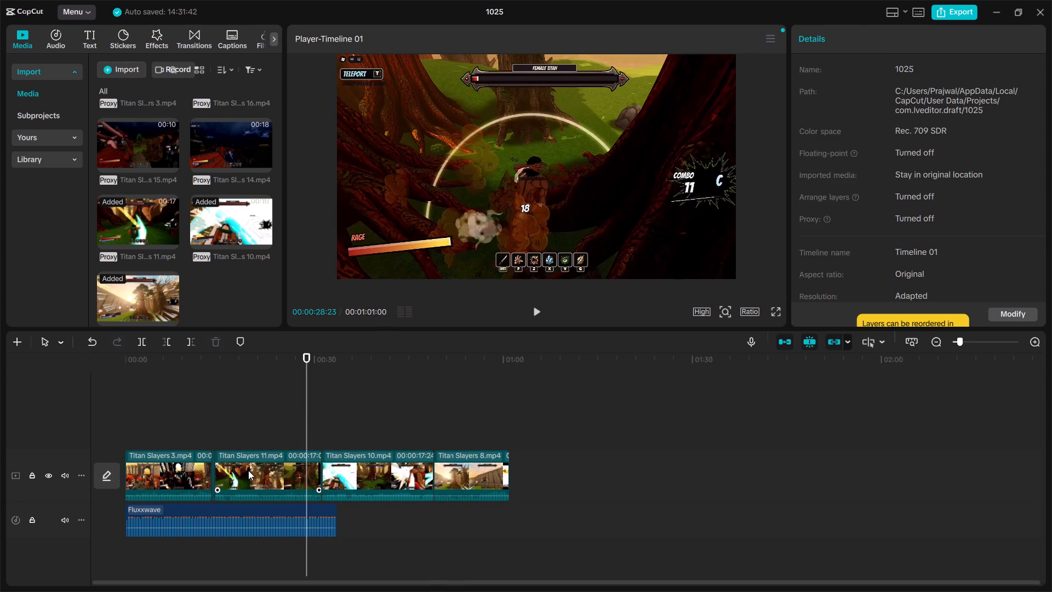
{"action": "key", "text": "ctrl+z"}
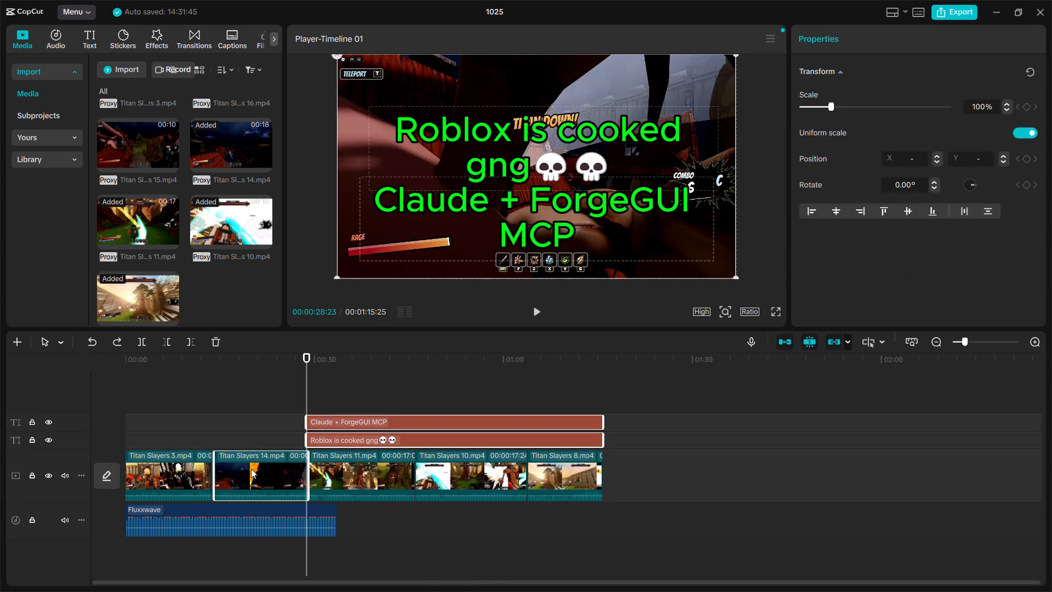
Split the Titan Slayers 14 clip at 00:00:28:23 and delete the long part before the cut.
{"action": "left_click", "coordinate": [262, 475]}
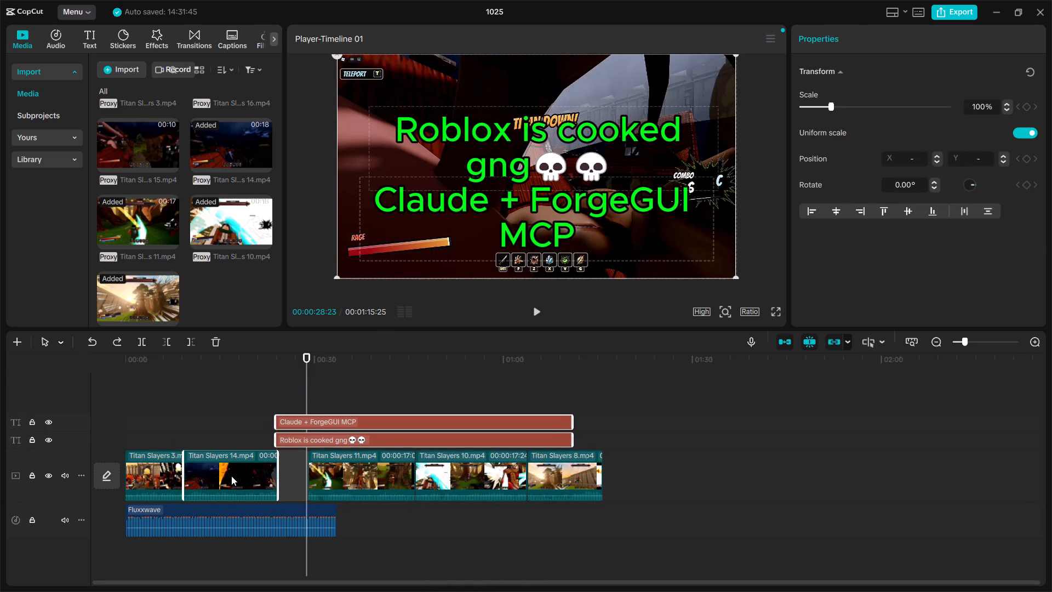
{"action": "double_click", "coordinate": [260, 476]}
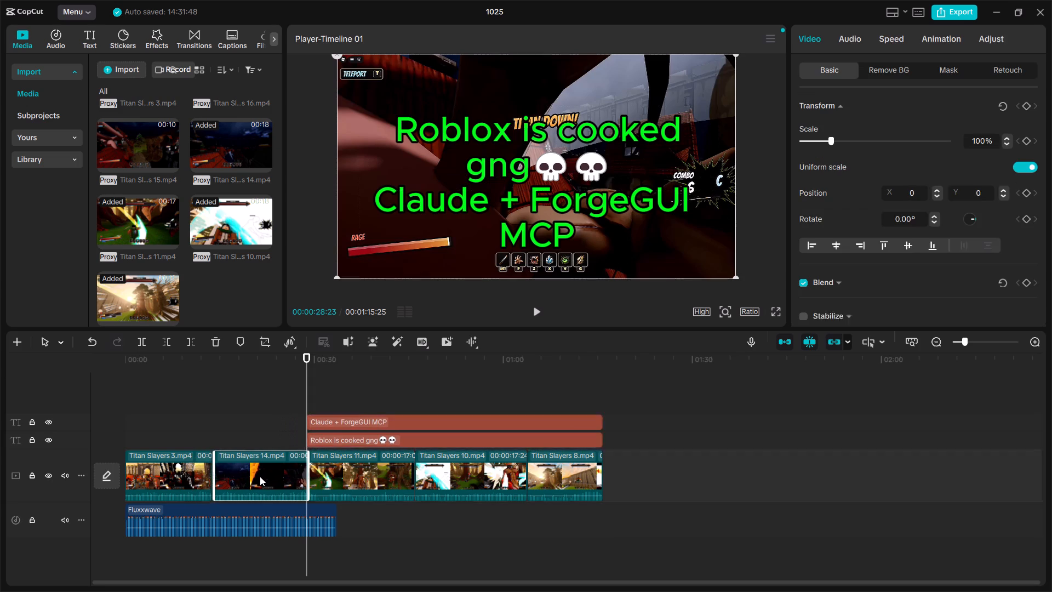
{"action": "left_click", "coordinate": [260, 476]}
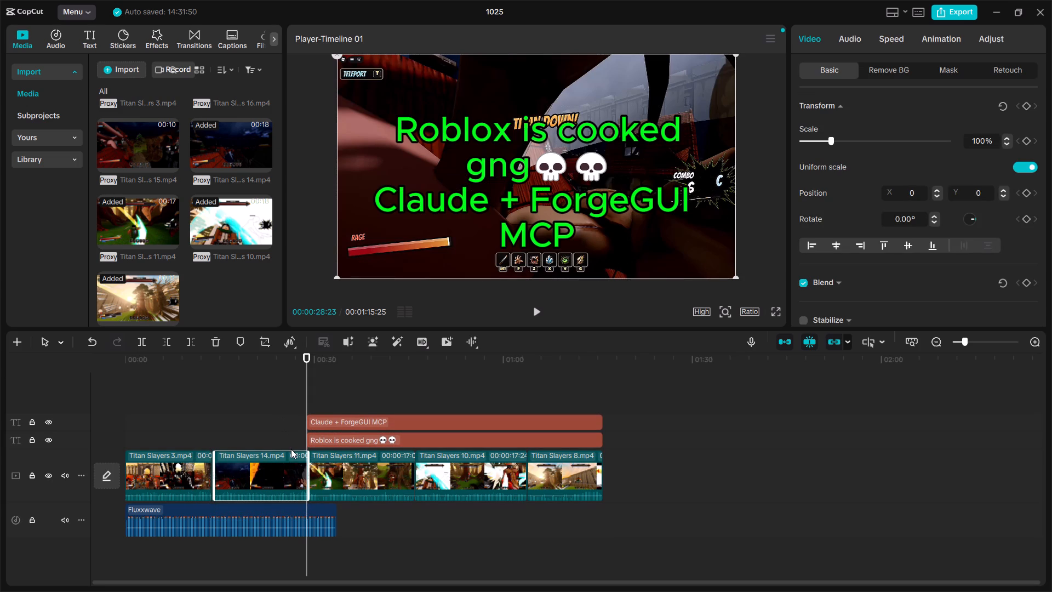
{"action": "key", "text": "ctrl+b"}
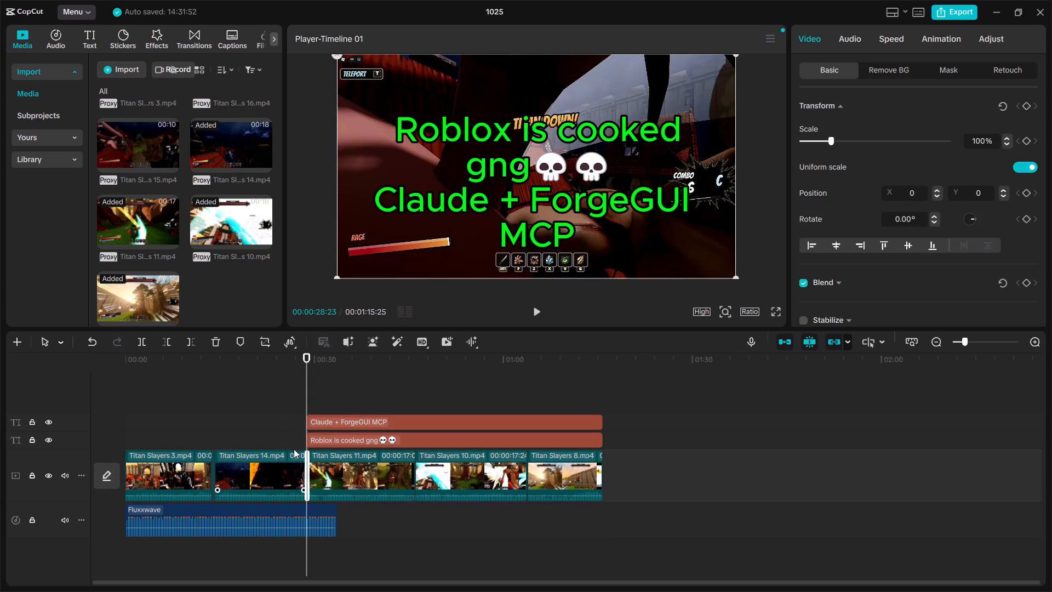
{"action": "left_click", "coordinate": [283, 452]}
{"action": "key", "text": "BackSpace"}
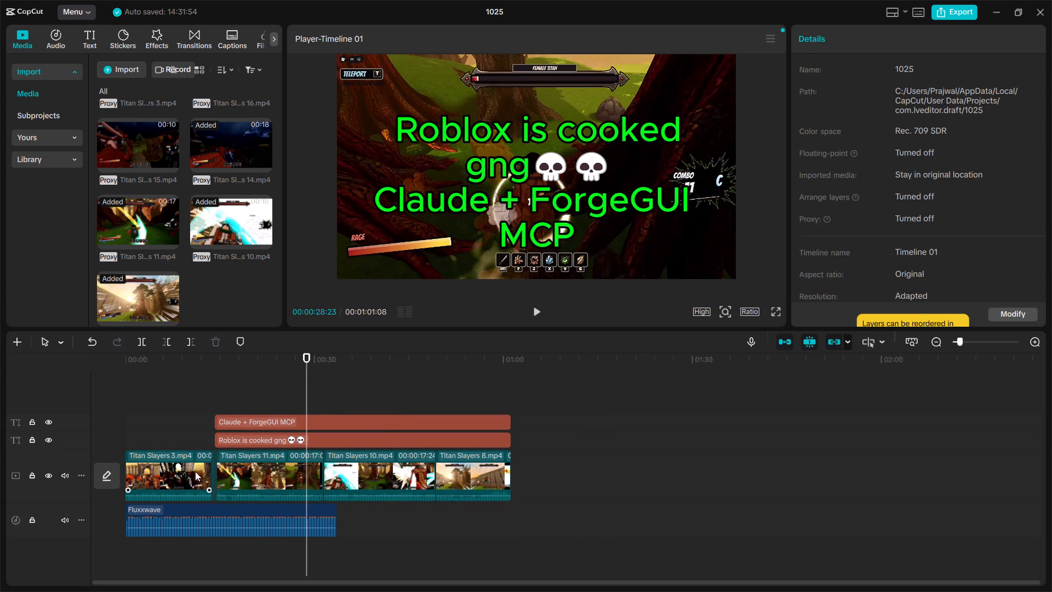
Delete the Titan Slayers 3 clip from the main track.
{"action": "left_click", "coordinate": [195, 471]}
{"action": "key", "text": "BackSpace"}
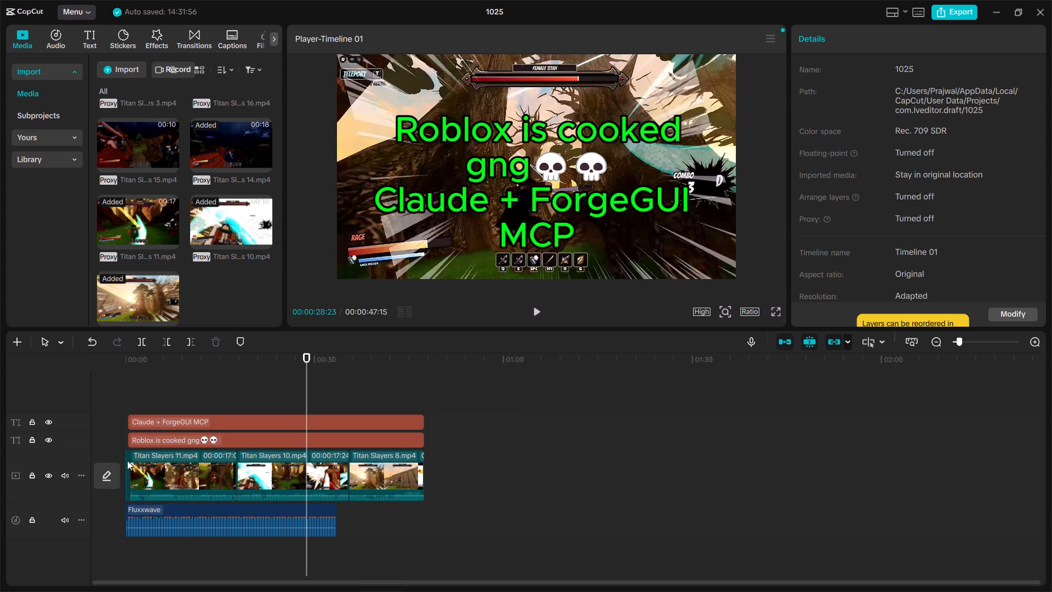
Delete the short Titan Slayers 14 remnant at the start of the main track.
{"action": "left_click_drag", "start_coordinate": [125, 460], "coordinate": [124, 475]}
{"action": "left_click", "coordinate": [125, 466]}
{"action": "double_click", "coordinate": [127, 458]}
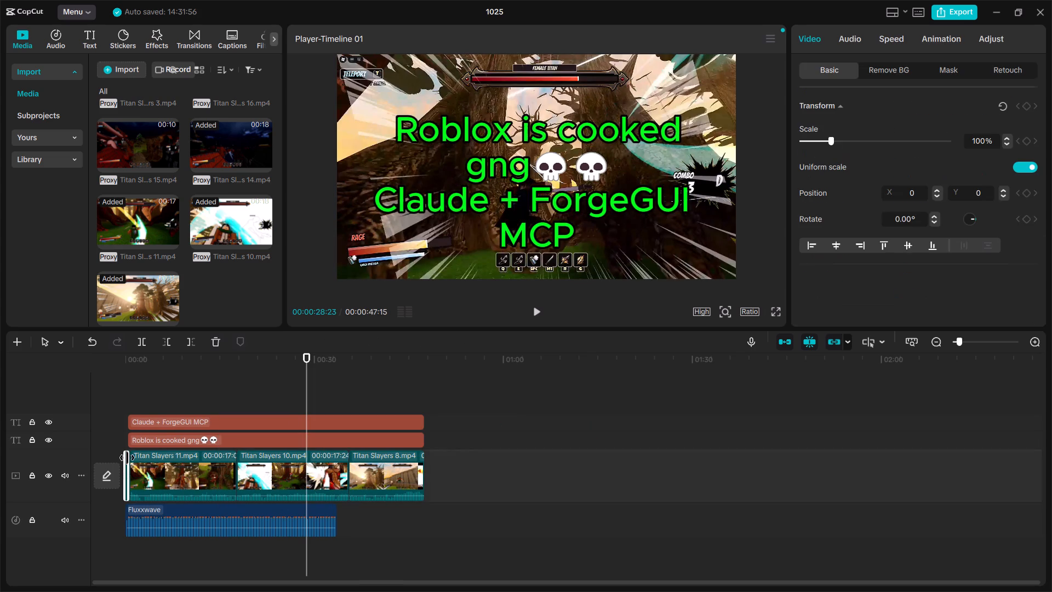
{"action": "left_click_drag", "start_coordinate": [127, 458], "coordinate": [138, 495]}
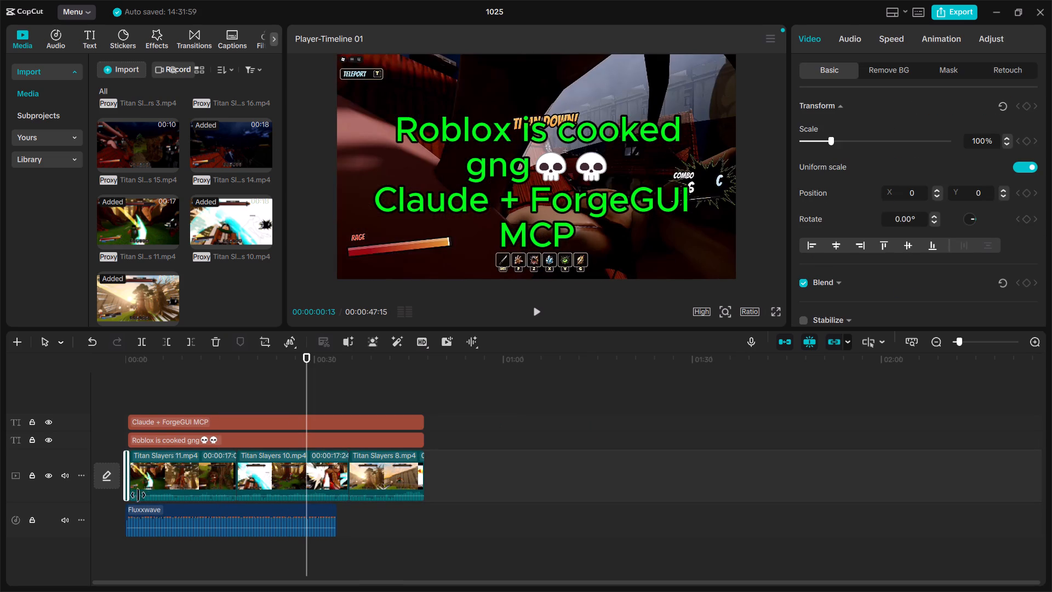
{"action": "left_click_drag", "start_coordinate": [138, 495], "coordinate": [128, 487]}
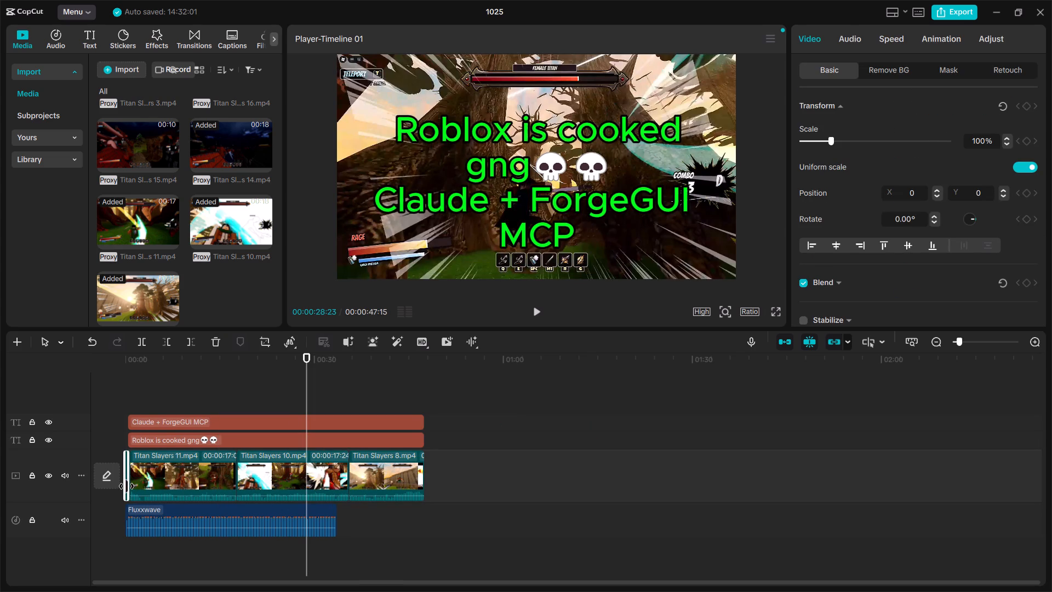
{"action": "key", "text": "BackSpace"}
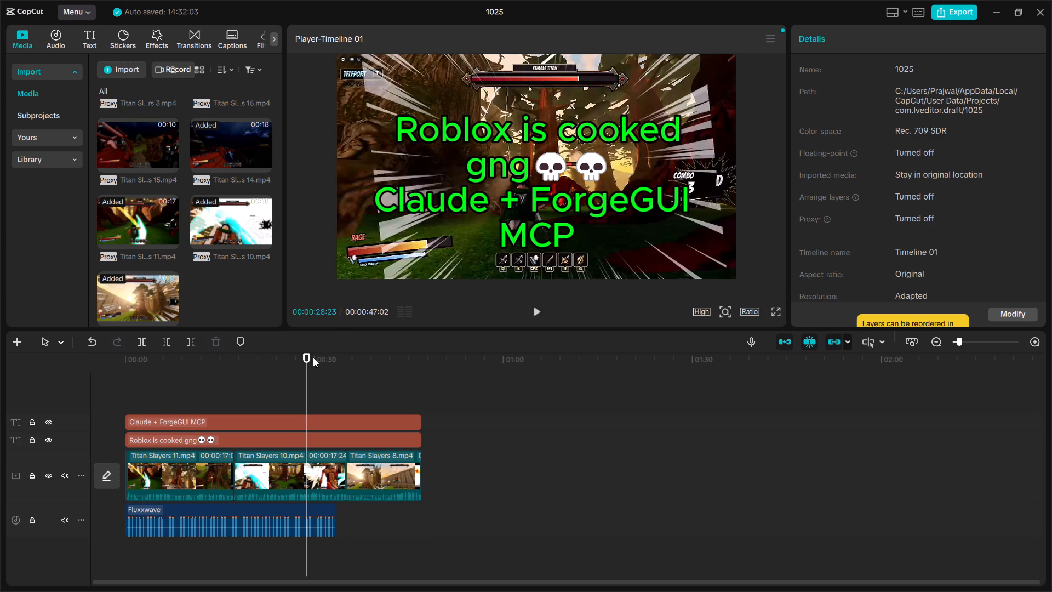
Set the project's aspect ratio to 9:16.
{"action": "left_click", "coordinate": [752, 313]}
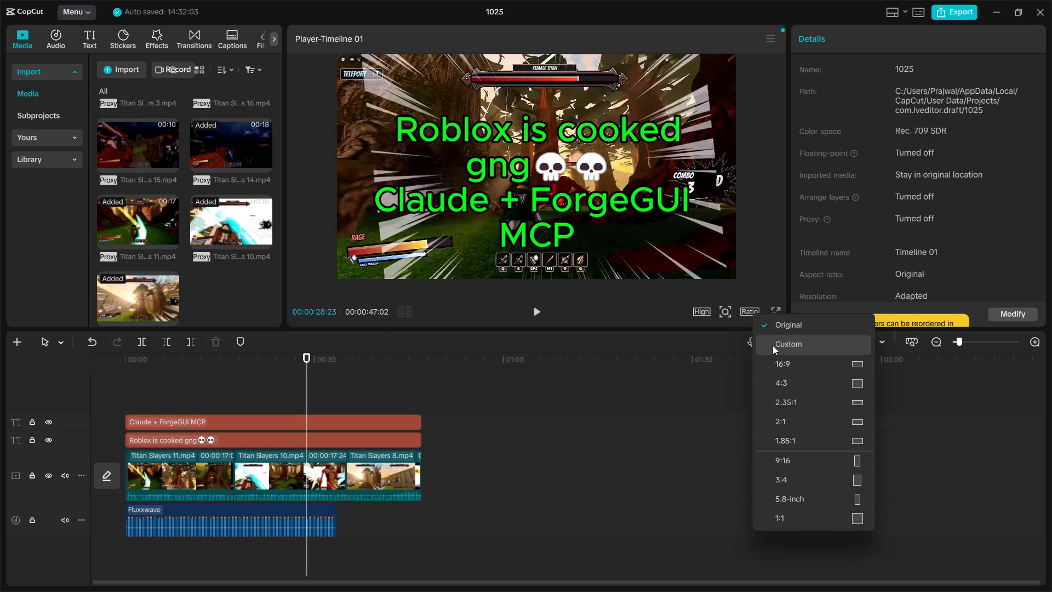
{"action": "left_click", "coordinate": [788, 464]}
Move the "Roblox is cooked gng" text up in the frame, directly above the gameplay video.
{"action": "left_click", "coordinate": [532, 149]}
{"action": "left_click_drag", "start_coordinate": [532, 149], "coordinate": [527, 114]}
Play the vertical edit from the start to review the gameplay clips, captions and music up to the end of the audio.
{"action": "left_click_drag", "start_coordinate": [305, 357], "coordinate": [110, 363]}
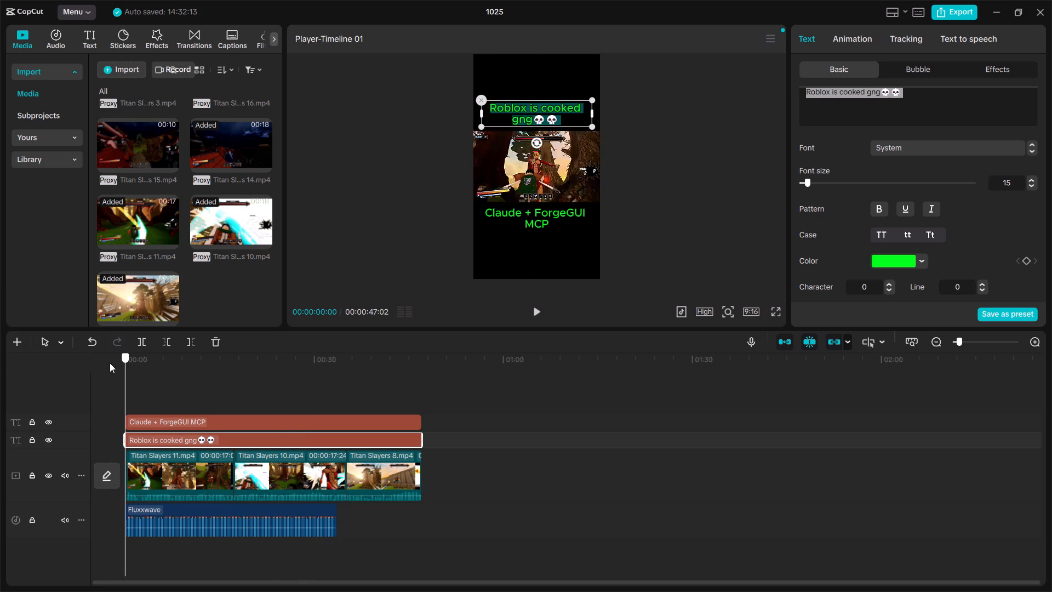
{"action": "left_click_drag", "start_coordinate": [110, 363], "coordinate": [106, 363]}
{"action": "key", "text": "space"}
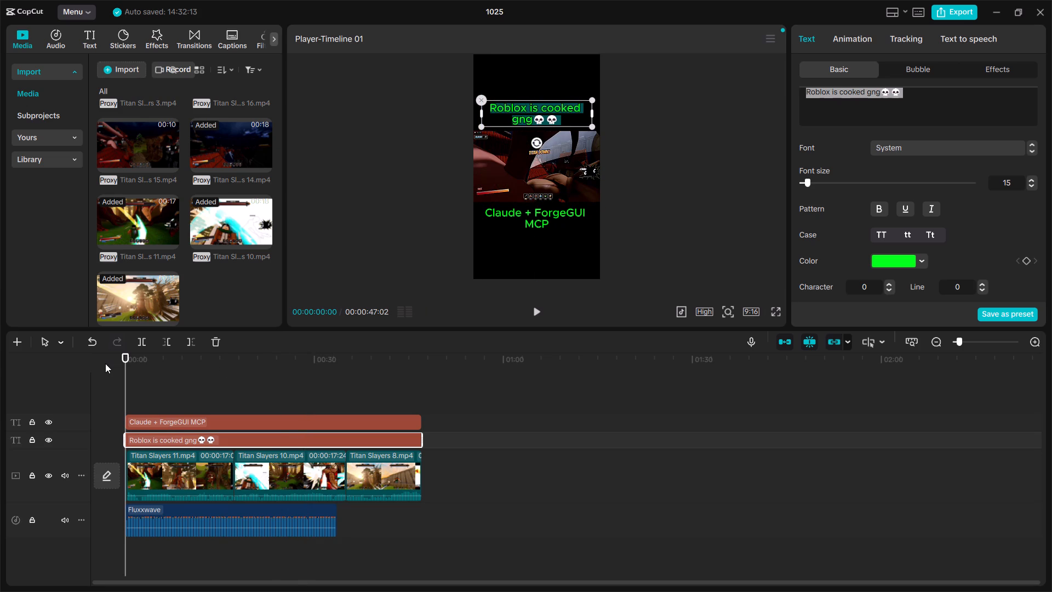
{"action": "left_click", "coordinate": [206, 489]}
{"action": "key", "text": "space"}
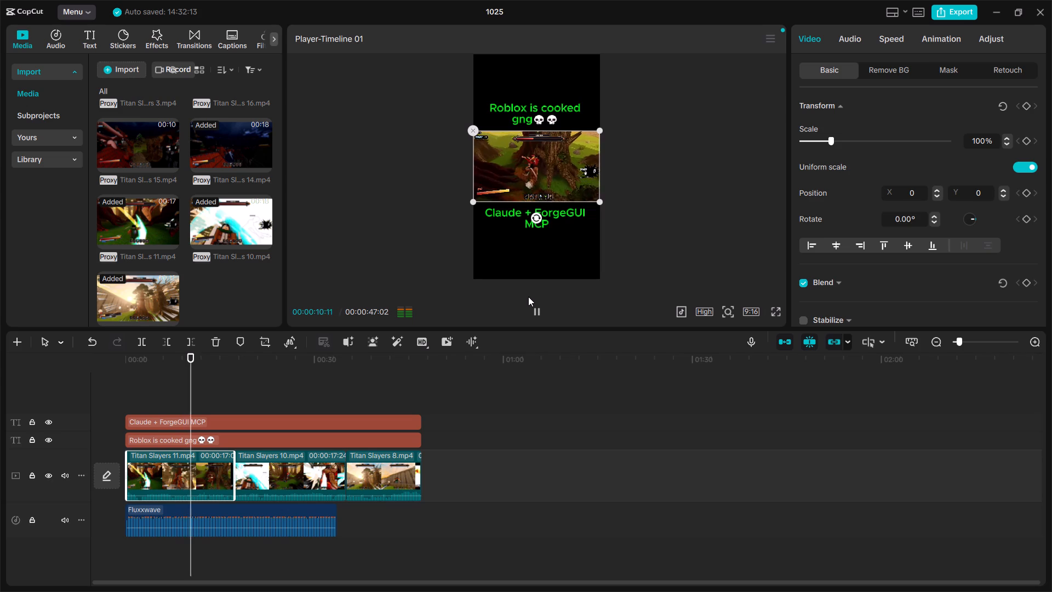
{"action": "key", "text": "Right"}
{"action": "key", "text": "Right"}
{"action": "key", "text": "Right"}
{"action": "key", "text": "Right"}
{"action": "key", "text": "Right"}
{"action": "key", "text": "Right"}
{"action": "key", "text": "Right"}
{"action": "key", "text": "Right"}
{"action": "key", "text": "Right"}
{"action": "key", "text": "Right"}
{"action": "key", "text": "Right"}
{"action": "key", "text": "Right"}
{"action": "key", "text": "Right"}
{"action": "key", "text": "Right"}
{"action": "key", "text": "Right"}
{"action": "key", "text": "Right"}
{"action": "key", "text": "Right"}
{"action": "key", "text": "Right"}
{"action": "key", "text": "Right"}
{"action": "key", "text": "Right"}
{"action": "key", "text": "Right"}
{"action": "key", "text": "Right"}
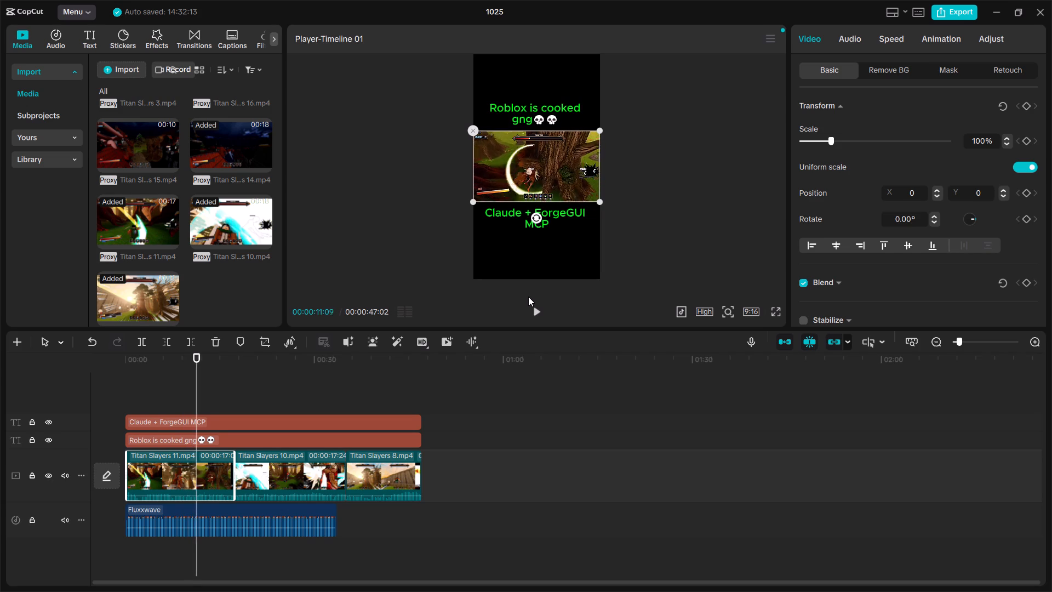
{"action": "key", "text": "space"}
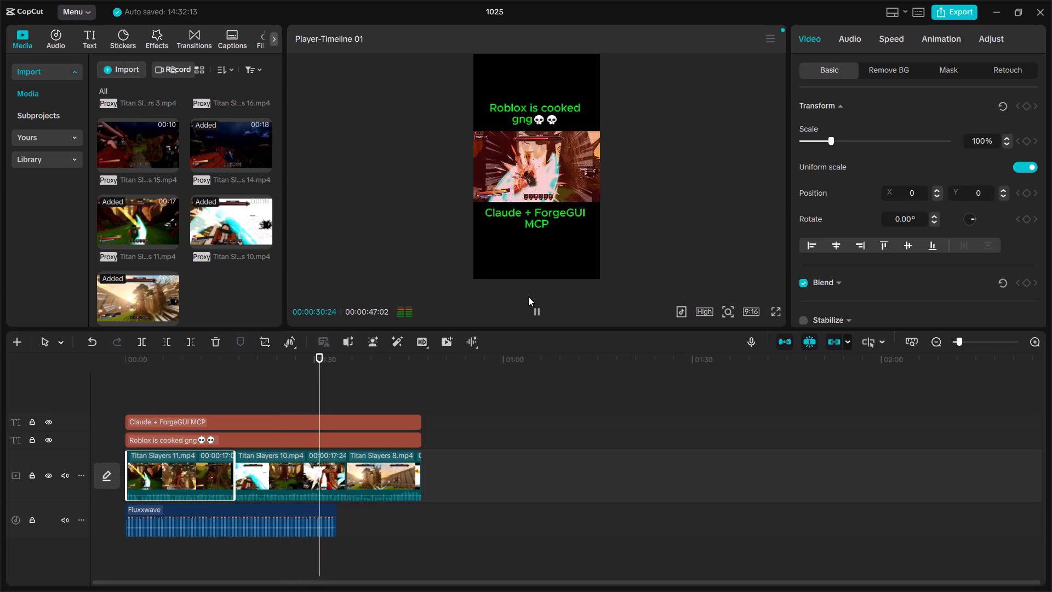
{"action": "key", "text": "space"}
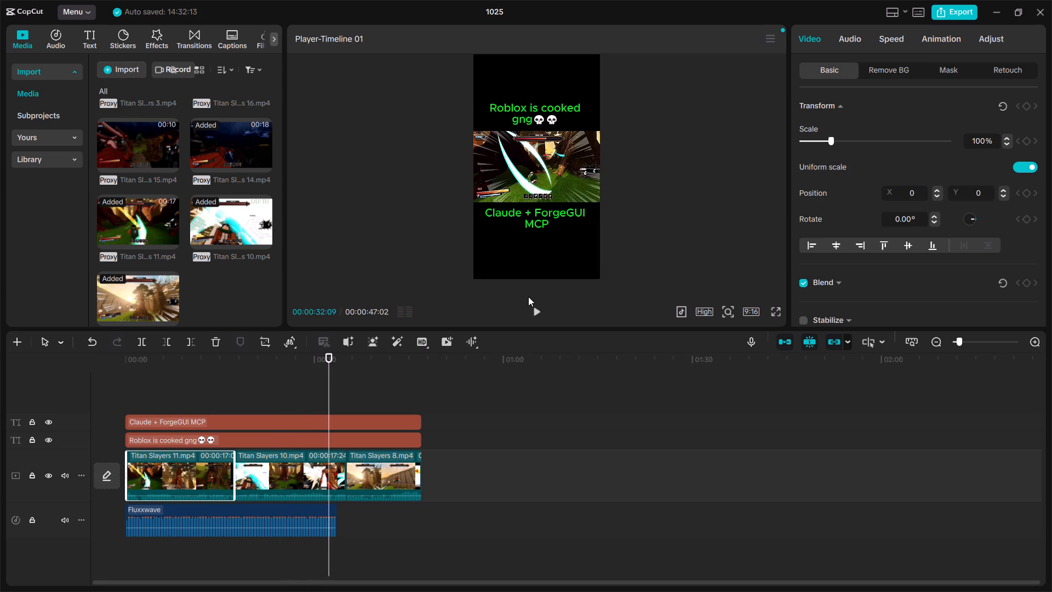
{"action": "key", "text": "space"}
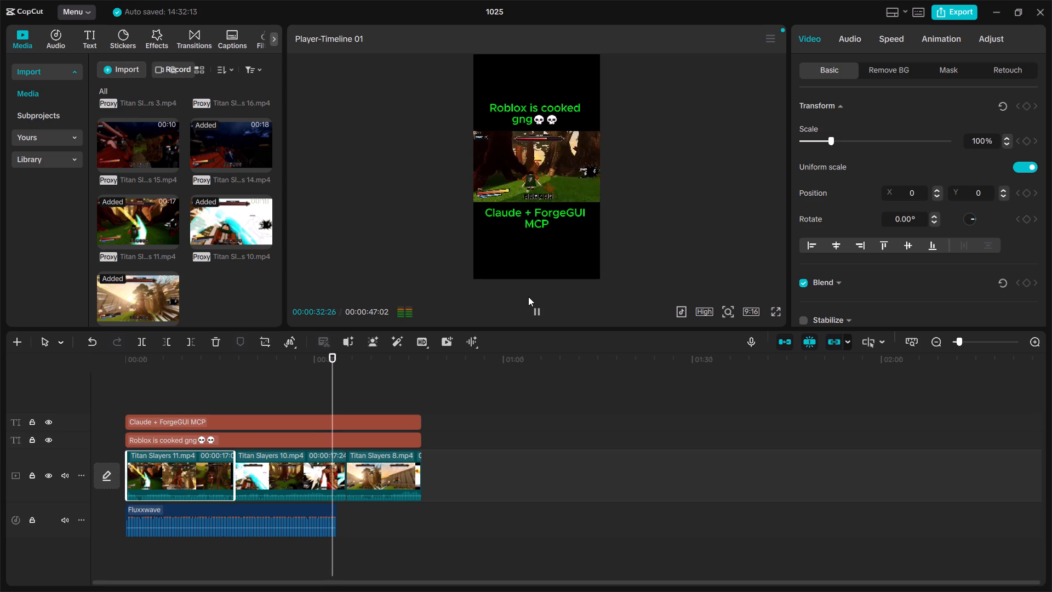
{"action": "key", "text": "space"}
{"action": "key", "text": "space"}
{"action": "key", "text": "space"}
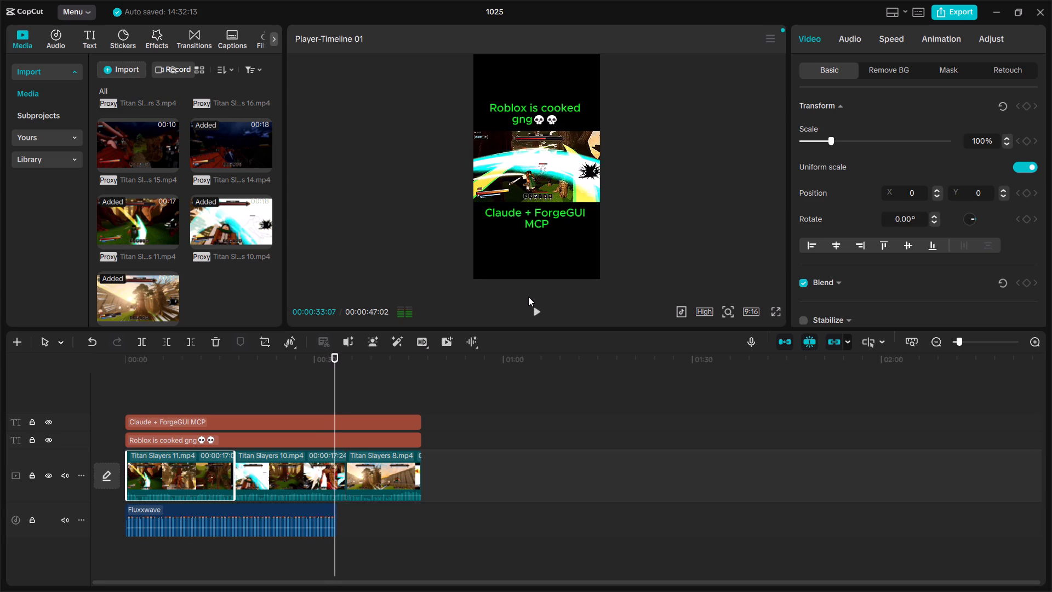
{"action": "key", "text": "ctrl+b"}
{"action": "left_click", "coordinate": [340, 478]}
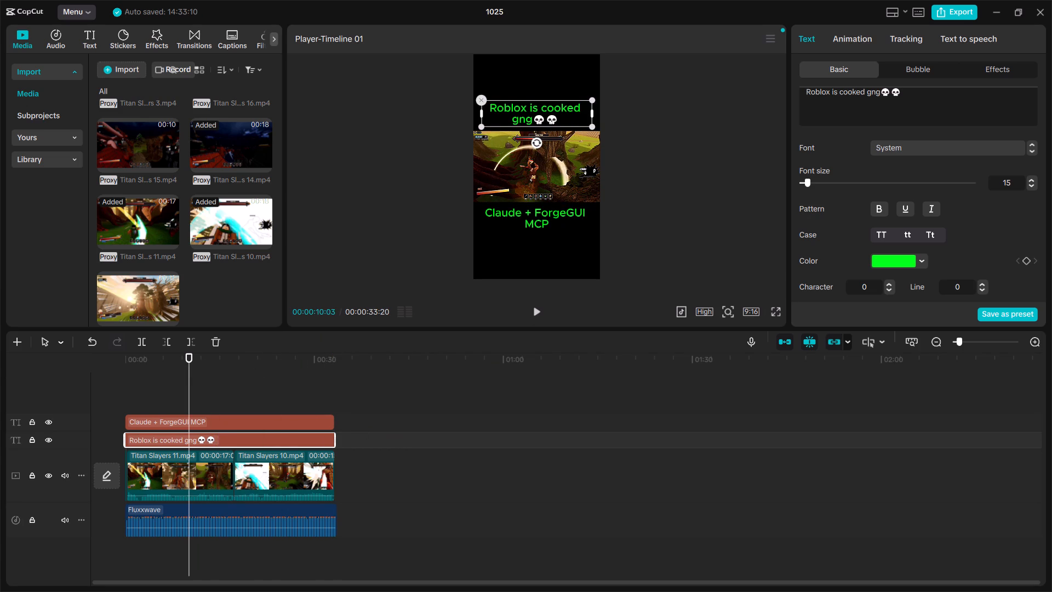
{"action": "left_click_drag", "start_coordinate": [879, 93], "coordinate": [801, 92]}
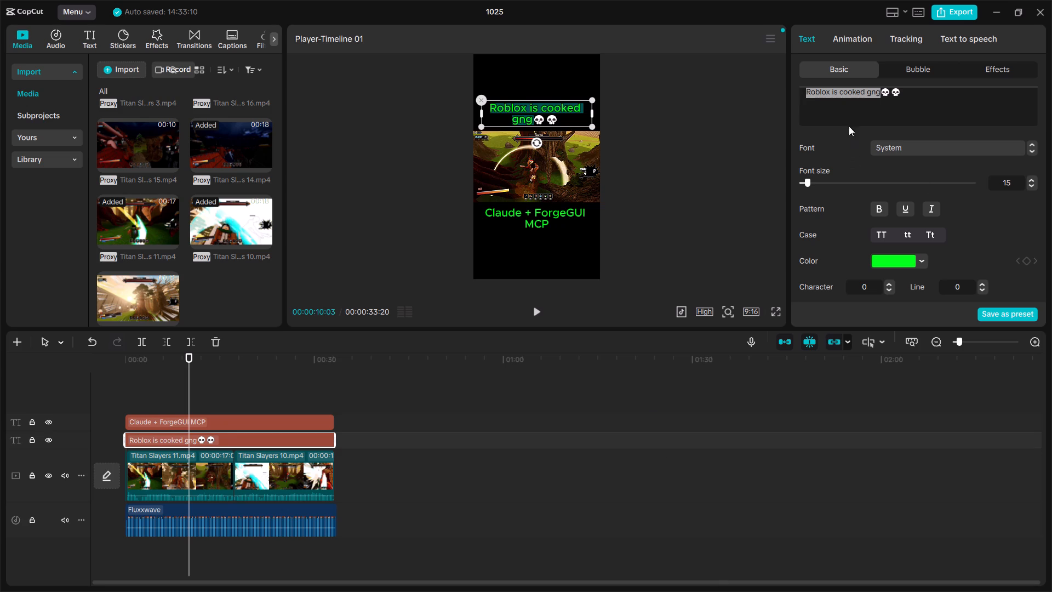
{"action": "left_click", "coordinate": [852, 98]}
{"action": "left_click", "coordinate": [879, 91]}
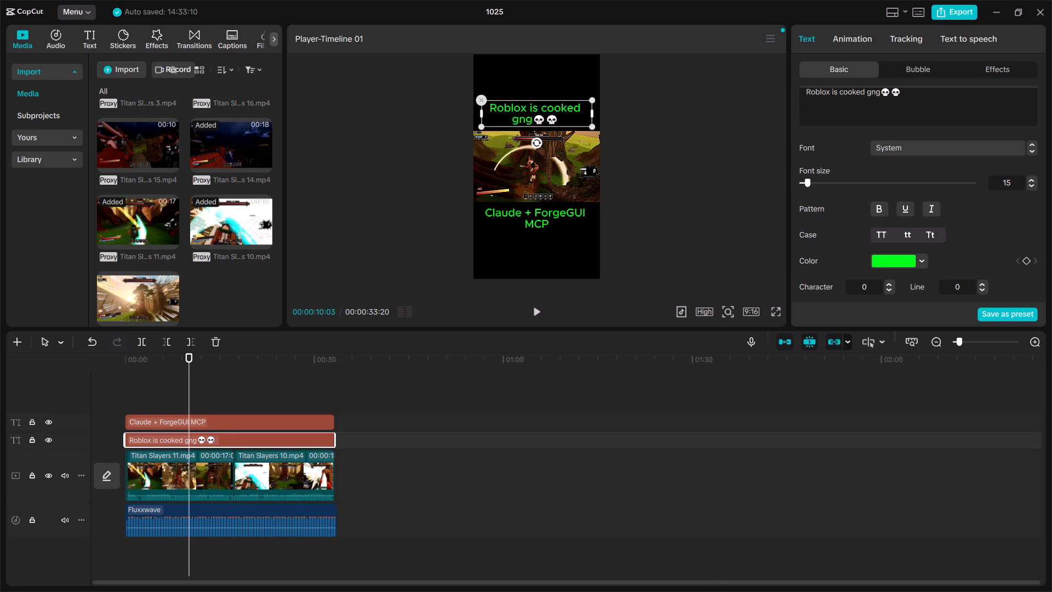
{"action": "key", "text": "BackSpace"}
{"action": "key", "text": "BackSpace"}
{"action": "key", "text": "BackSpace"}
{"action": "key", "text": "BackSpace"}
{"action": "key", "text": "BackSpace"}
{"action": "key", "text": "BackSpace"}
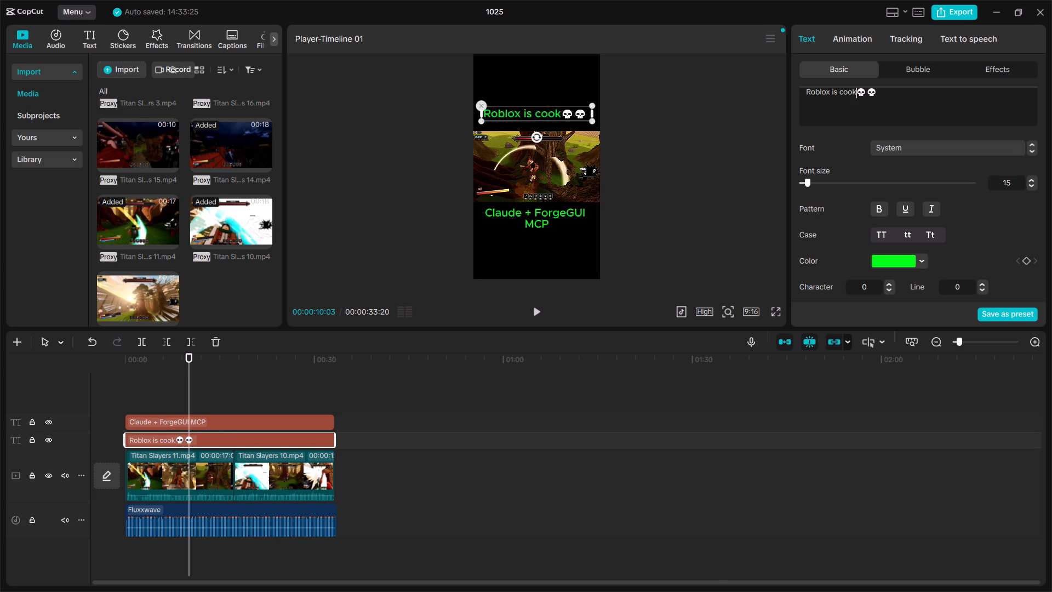
{"action": "key", "text": "BackSpace"}
{"action": "key", "text": "BackSpace"}
{"action": "key", "text": "BackSpace"}
{"action": "key", "text": "BackSpace"}
{"action": "key", "text": "BackSpace"}
{"action": "key", "text": "BackSpace"}
{"action": "key", "text": "BackSpace"}
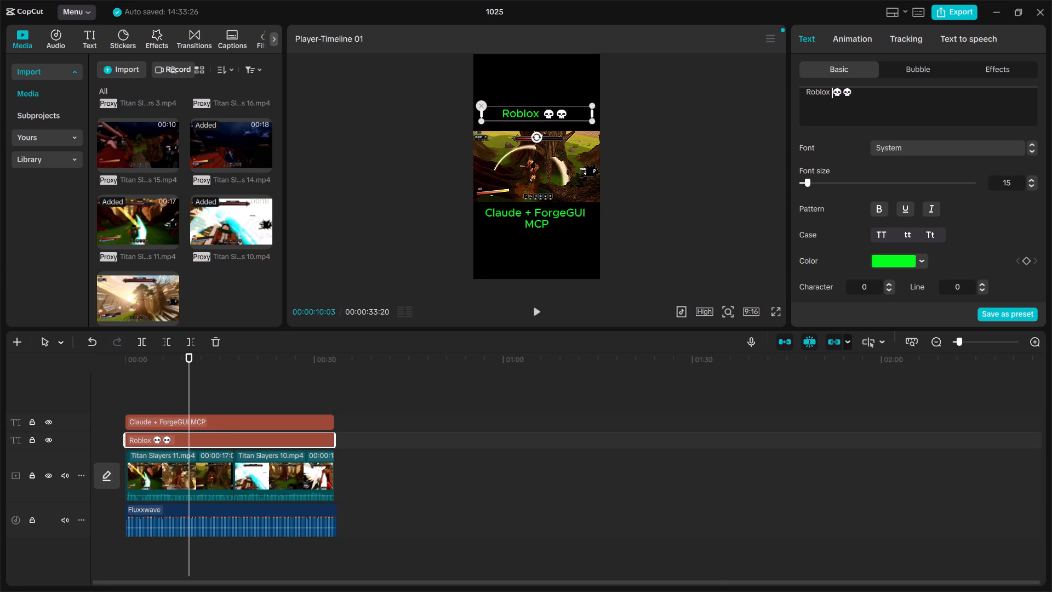
{"action": "type", "text": "fight with"}
{"action": "key", "text": "space"}
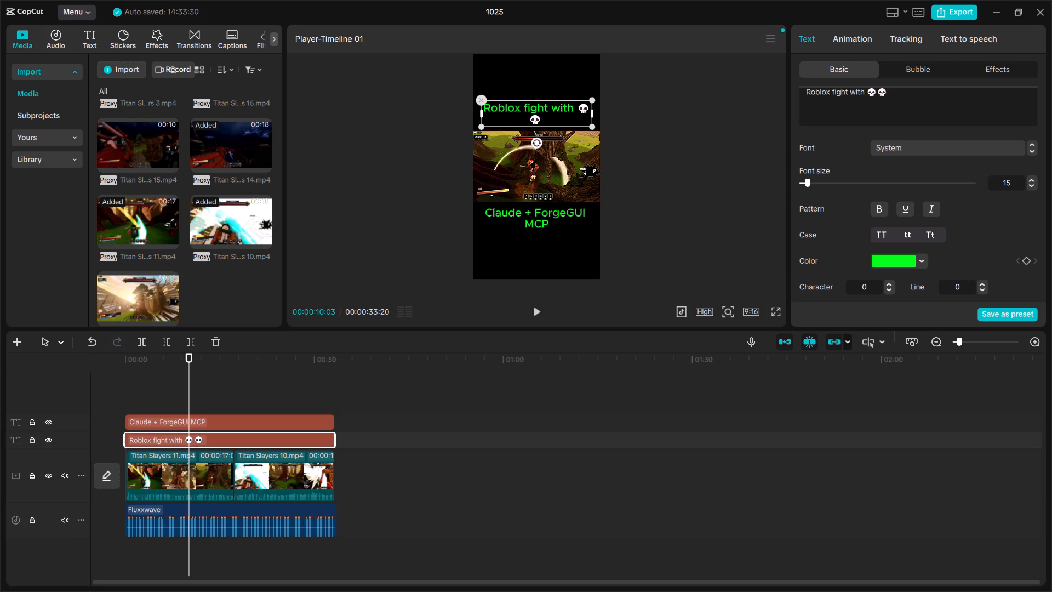
{"action": "type", "text": "fw"}
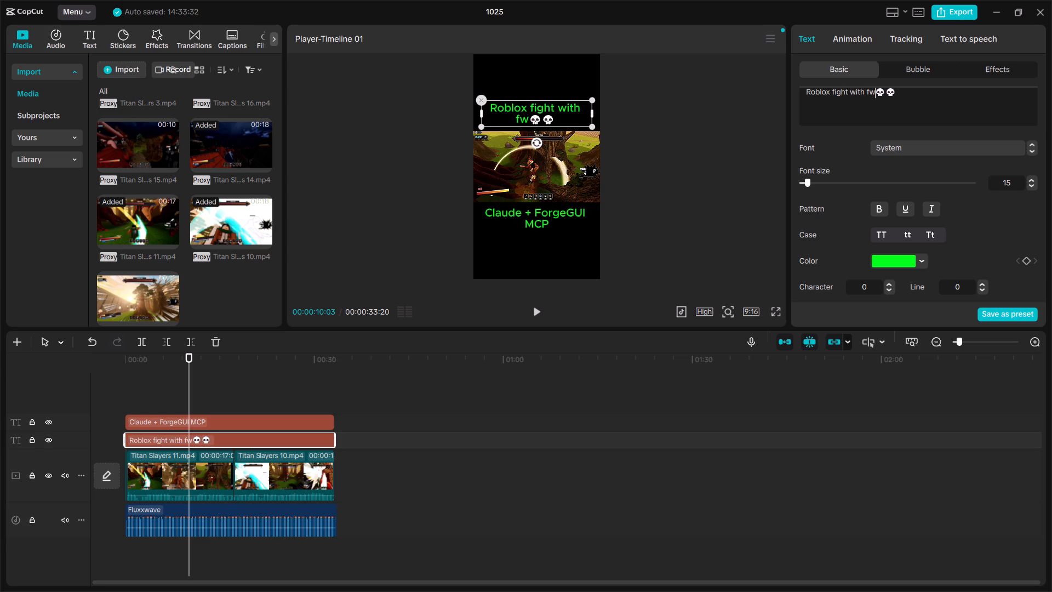
{"action": "key", "text": "BackSpace"}
{"action": "type", "text": "emake"}
{"action": "key", "text": "space"}
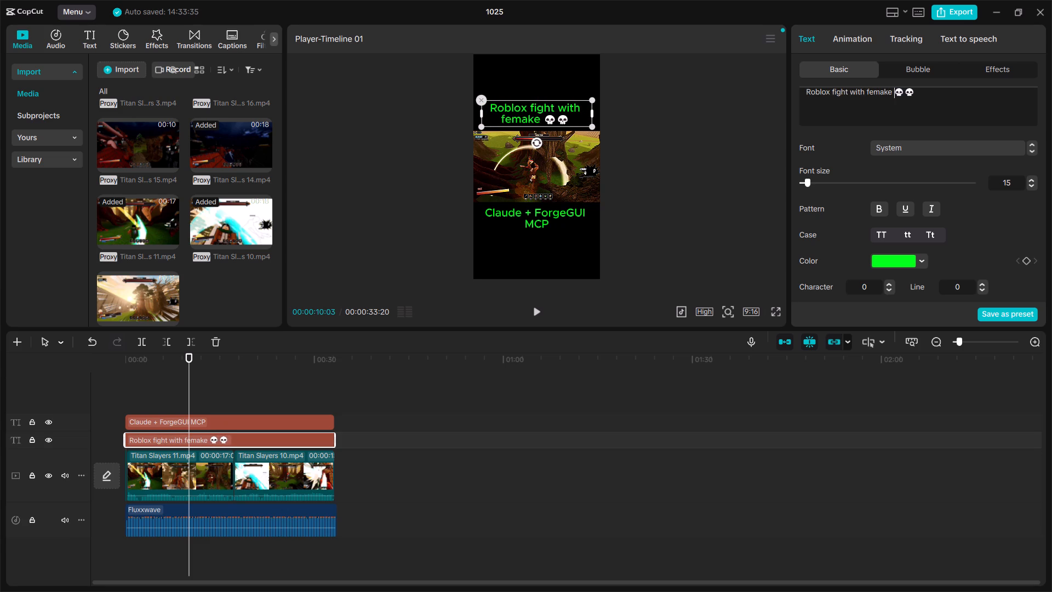
{"action": "type", "text": "titan"}
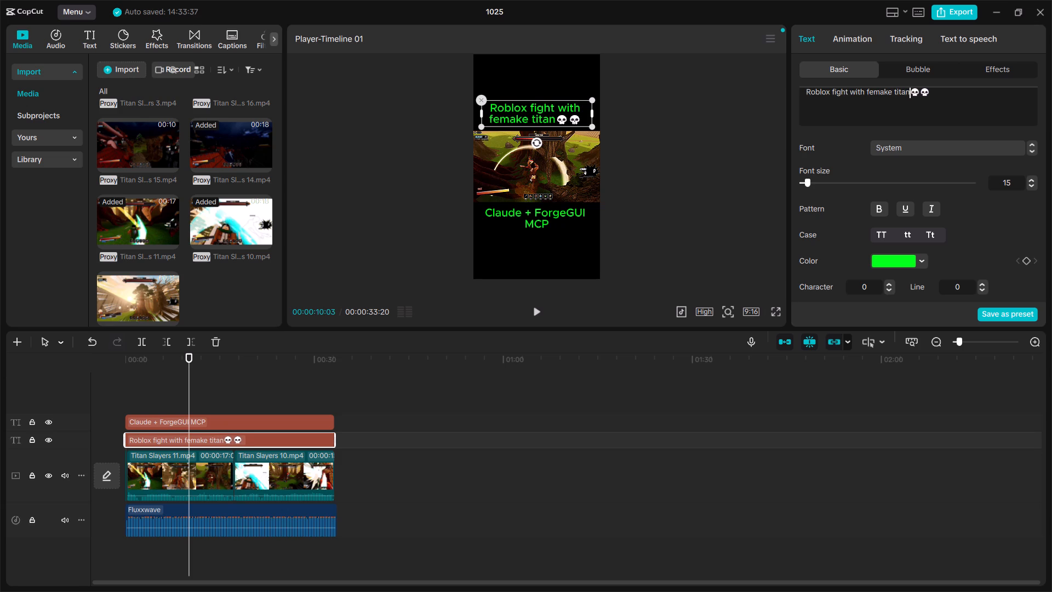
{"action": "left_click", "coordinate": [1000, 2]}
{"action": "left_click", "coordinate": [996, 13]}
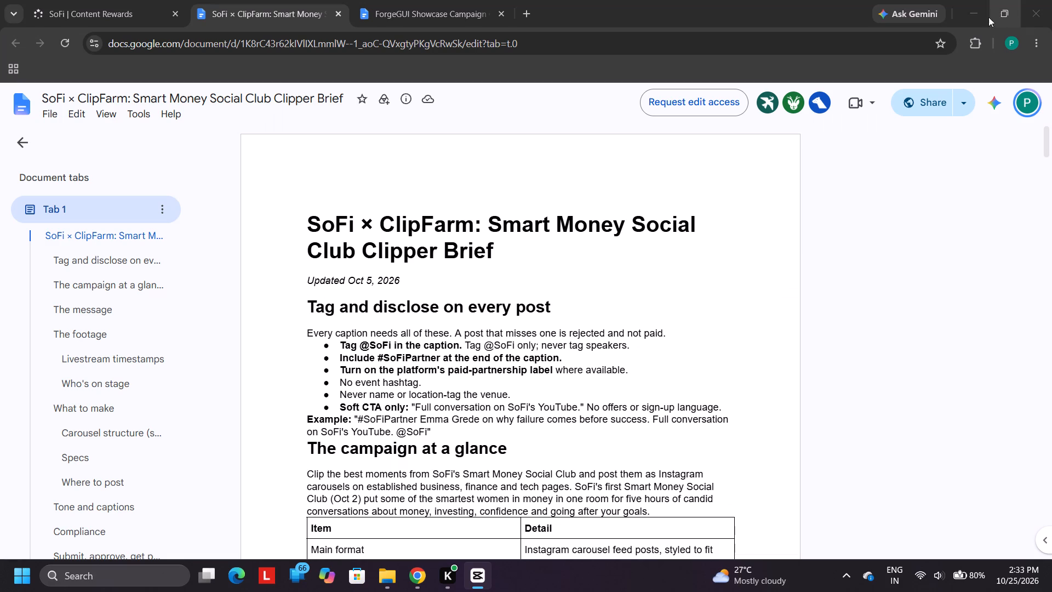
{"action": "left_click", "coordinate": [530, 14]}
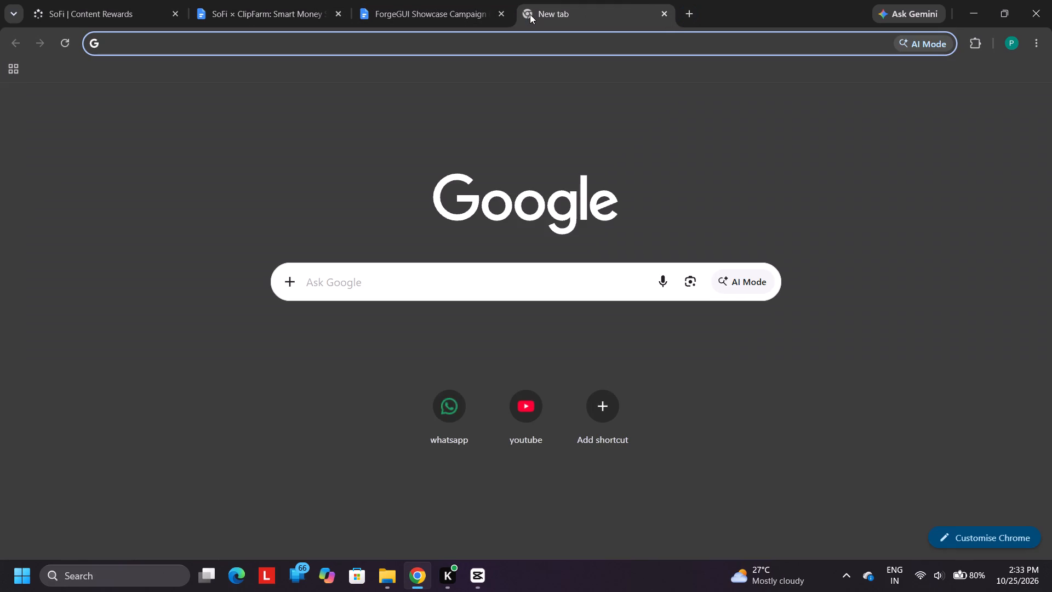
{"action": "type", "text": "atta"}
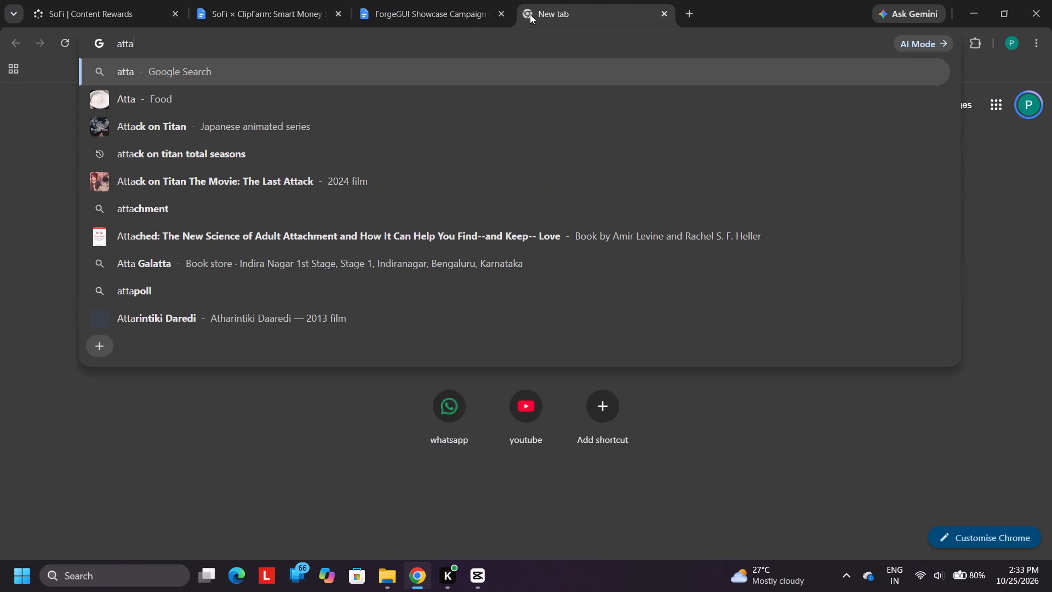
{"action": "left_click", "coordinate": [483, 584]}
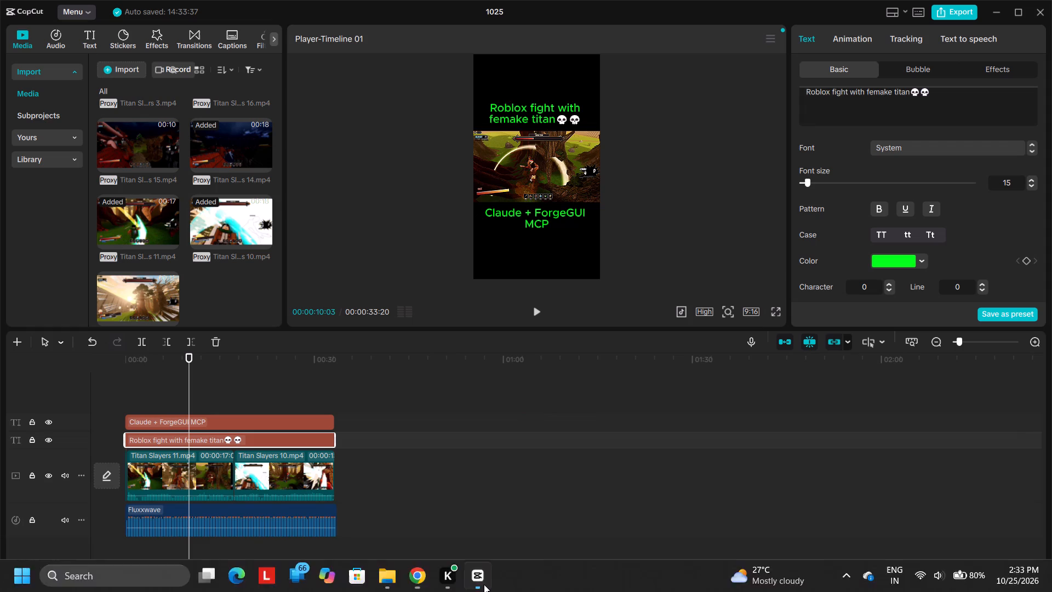
Correct "femake" to "female" in the upper caption.
{"action": "left_click", "coordinate": [888, 90]}
{"action": "key", "text": "BackSpace"}
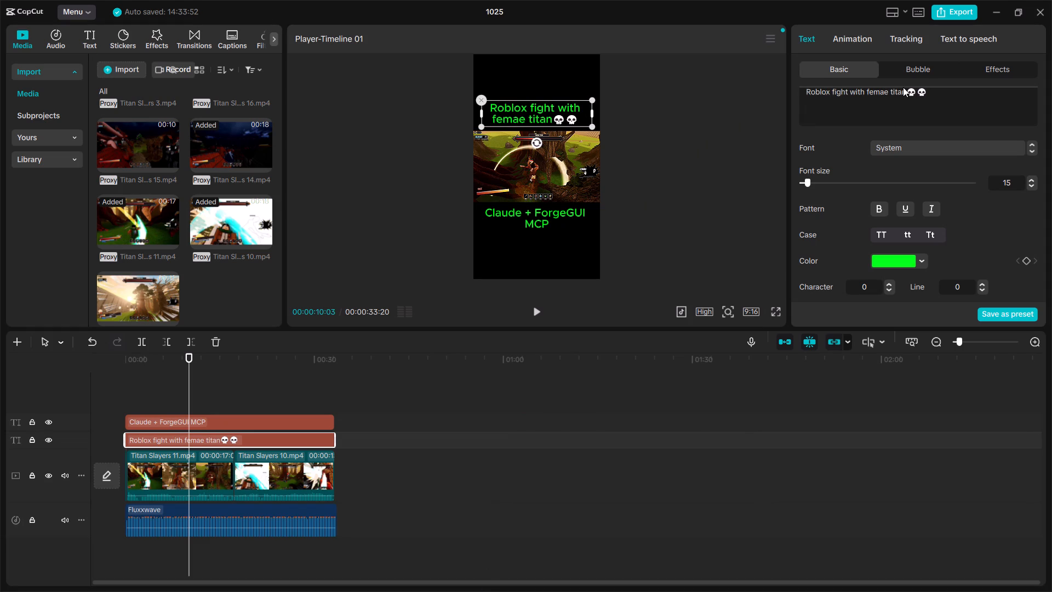
{"action": "key", "text": "l"}
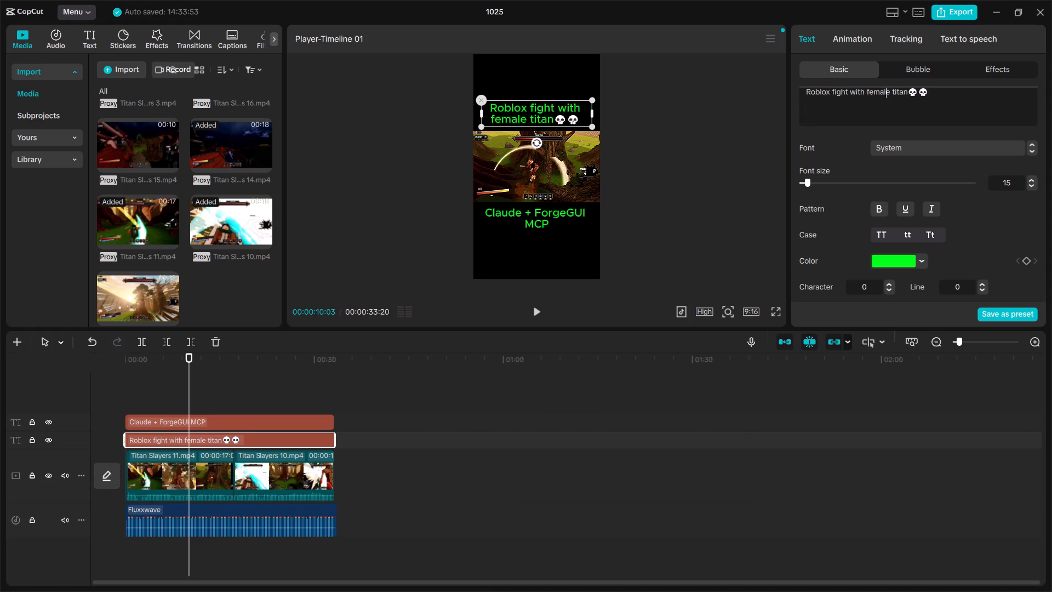
{"action": "left_click", "coordinate": [541, 111]}
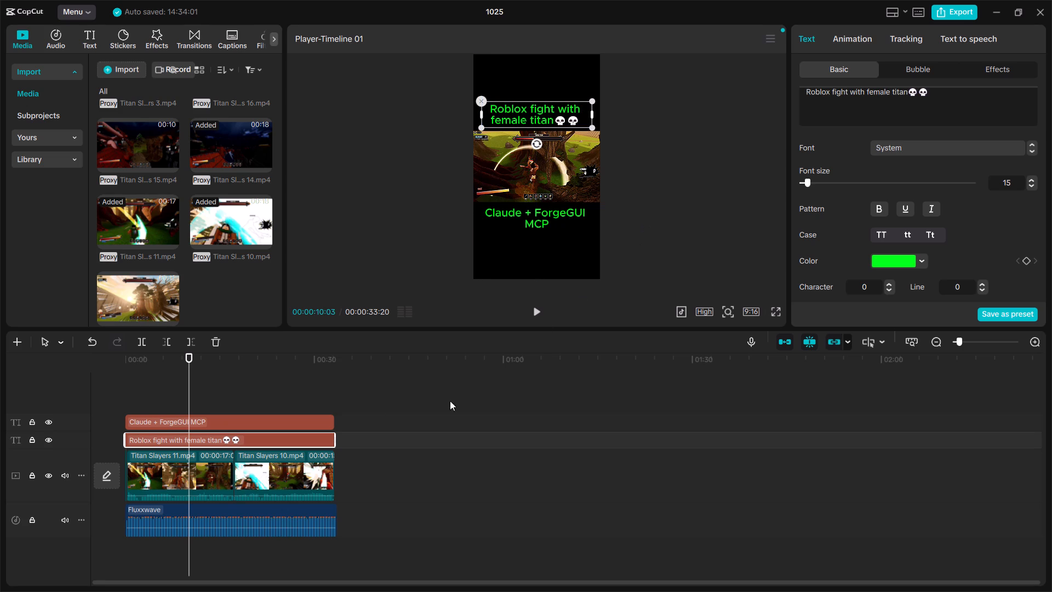
Raise the volume of the Titan Slayers 11 clip on the main track to 5.0 dB.
{"action": "left_click_drag", "start_coordinate": [186, 358], "coordinate": [126, 373]}
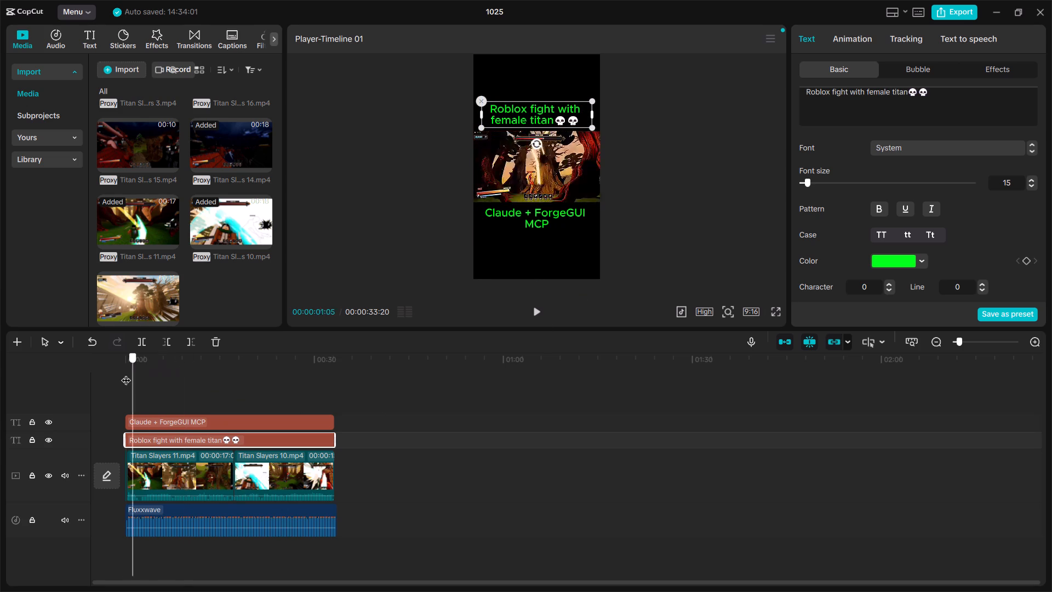
{"action": "left_click_drag", "start_coordinate": [126, 373], "coordinate": [135, 392]}
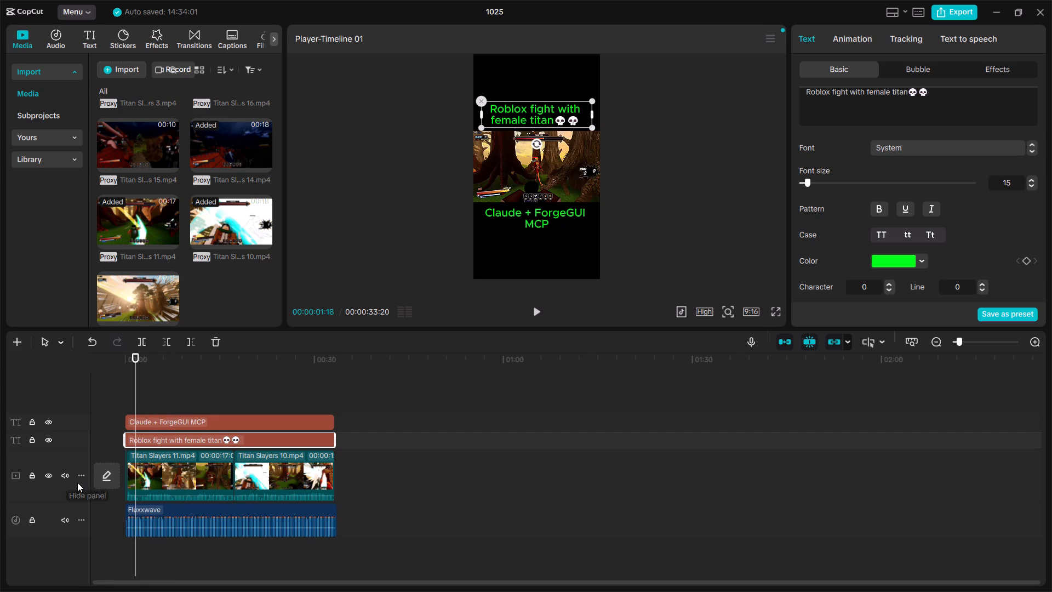
{"action": "left_click", "coordinate": [70, 487]}
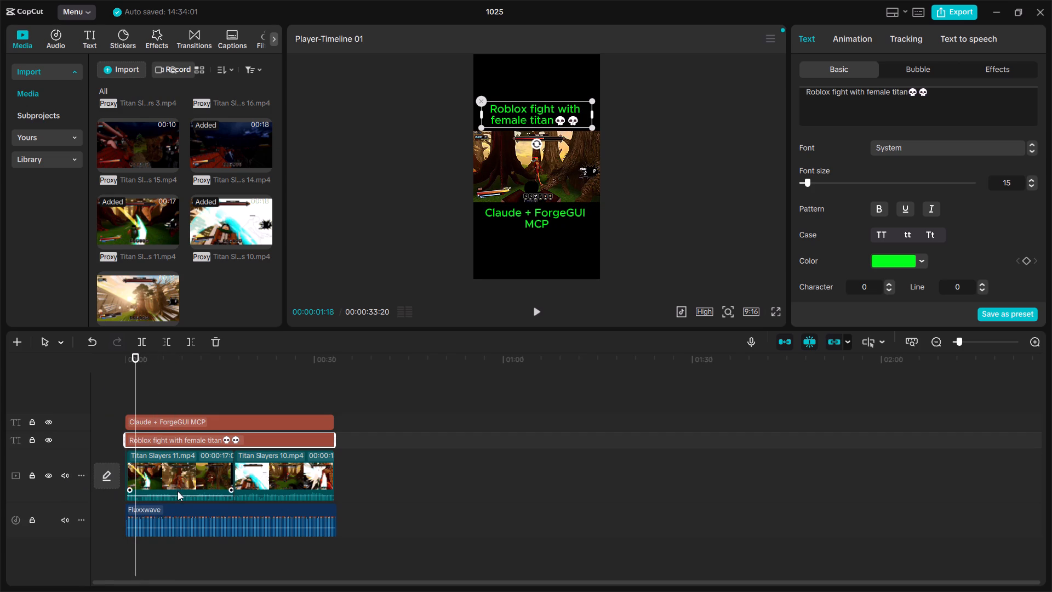
{"action": "left_click", "coordinate": [175, 496]}
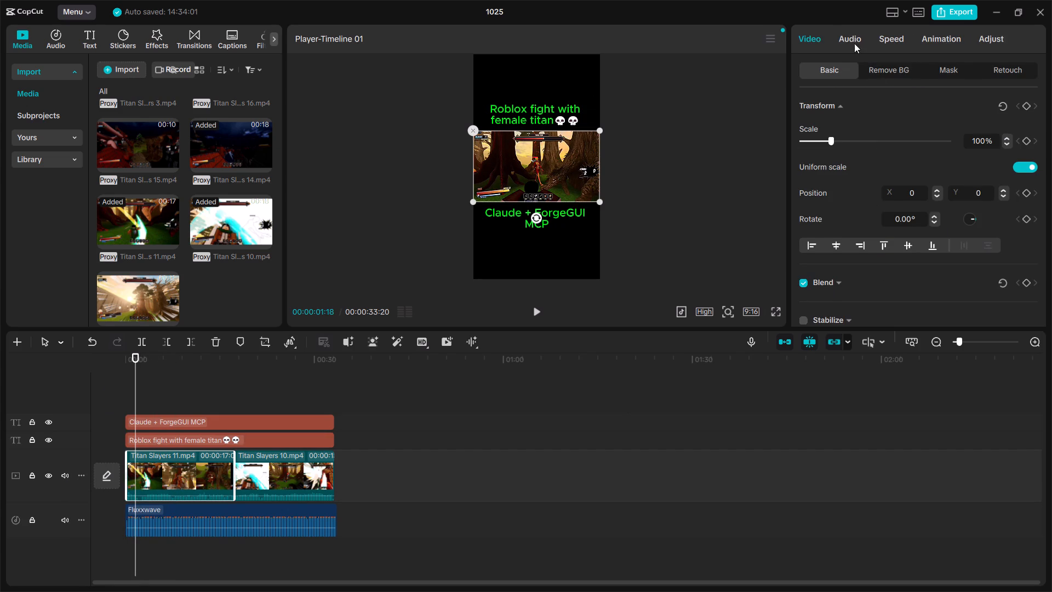
{"action": "left_click", "coordinate": [843, 37]}
{"action": "left_click_drag", "start_coordinate": [911, 143], "coordinate": [918, 141]}
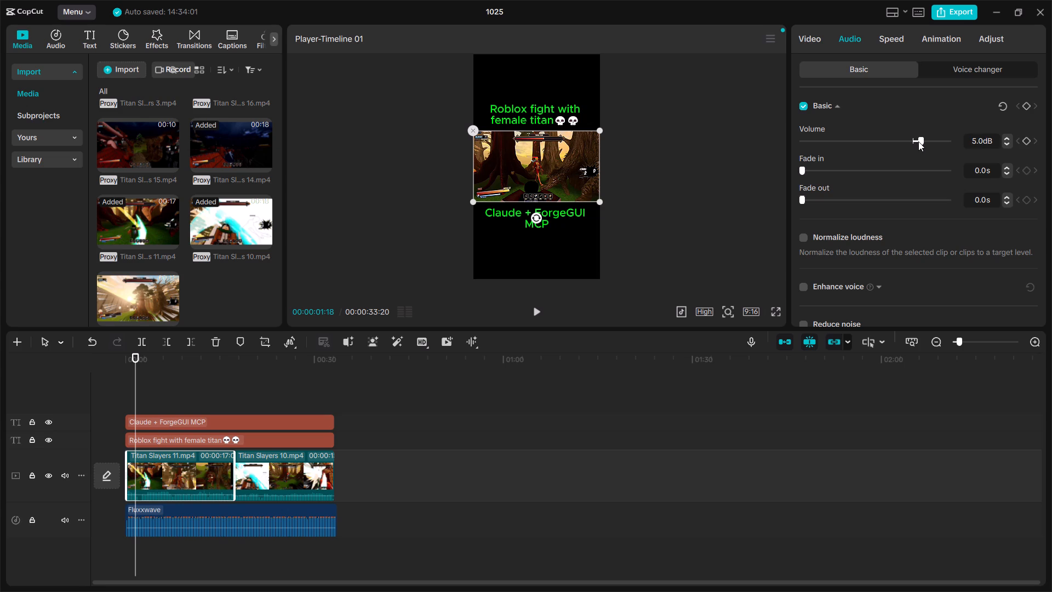
{"action": "left_click_drag", "start_coordinate": [918, 141], "coordinate": [918, 143]}
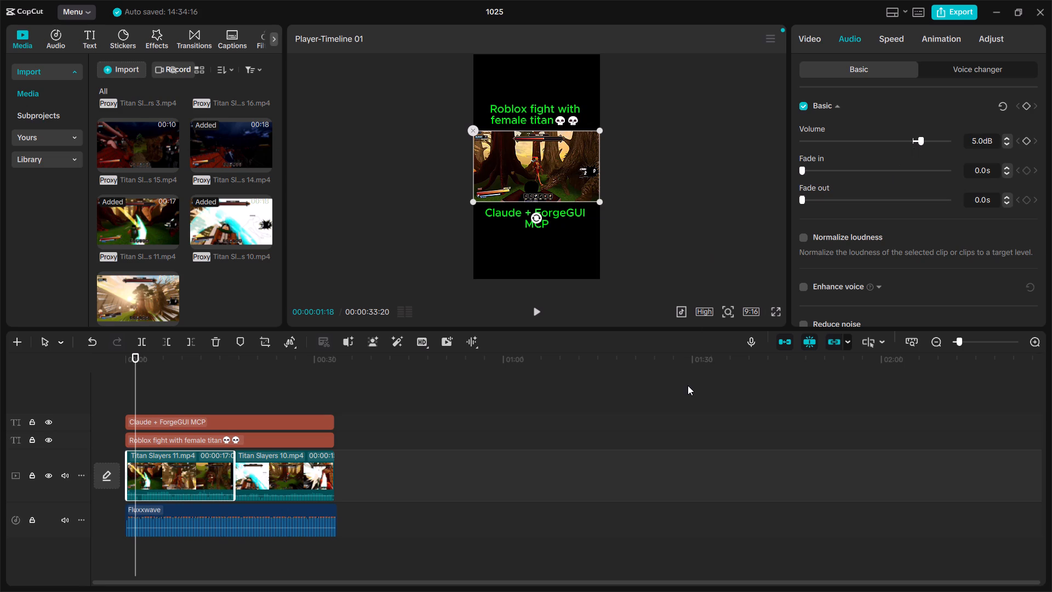
{"action": "left_click", "coordinate": [684, 394]}
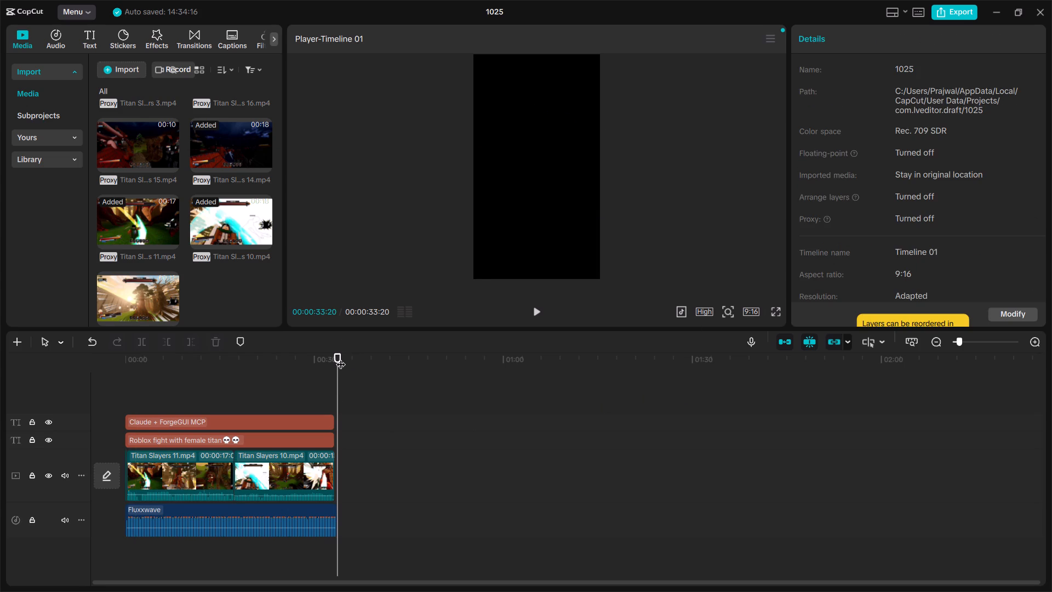
Return the playhead to the start of the timeline, 00:00:00:00, and save the project.
{"action": "left_click_drag", "start_coordinate": [338, 360], "coordinate": [162, 411]}
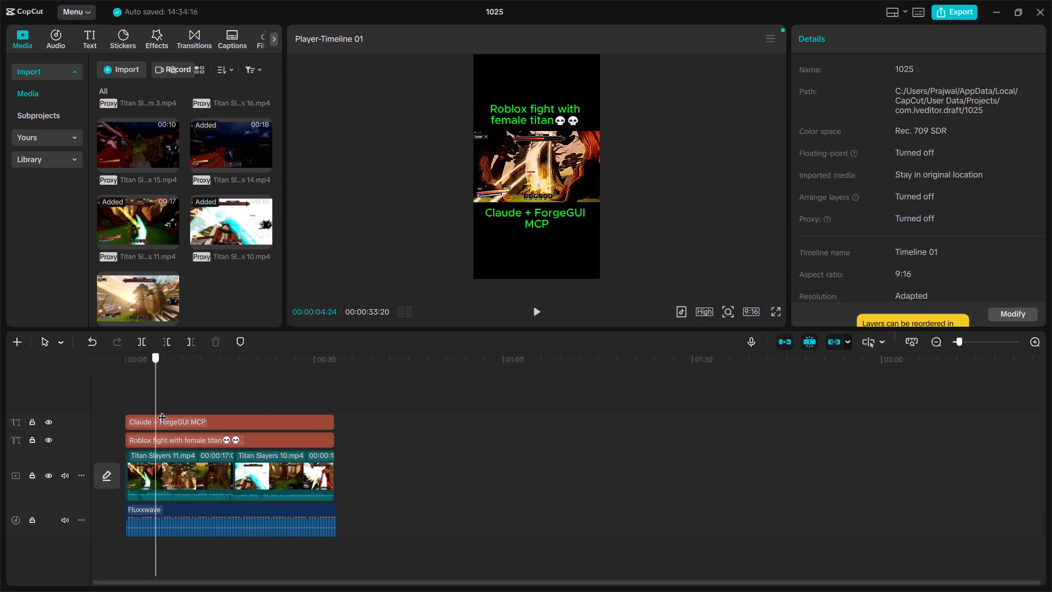
{"action": "left_click_drag", "start_coordinate": [162, 411], "coordinate": [89, 424]}
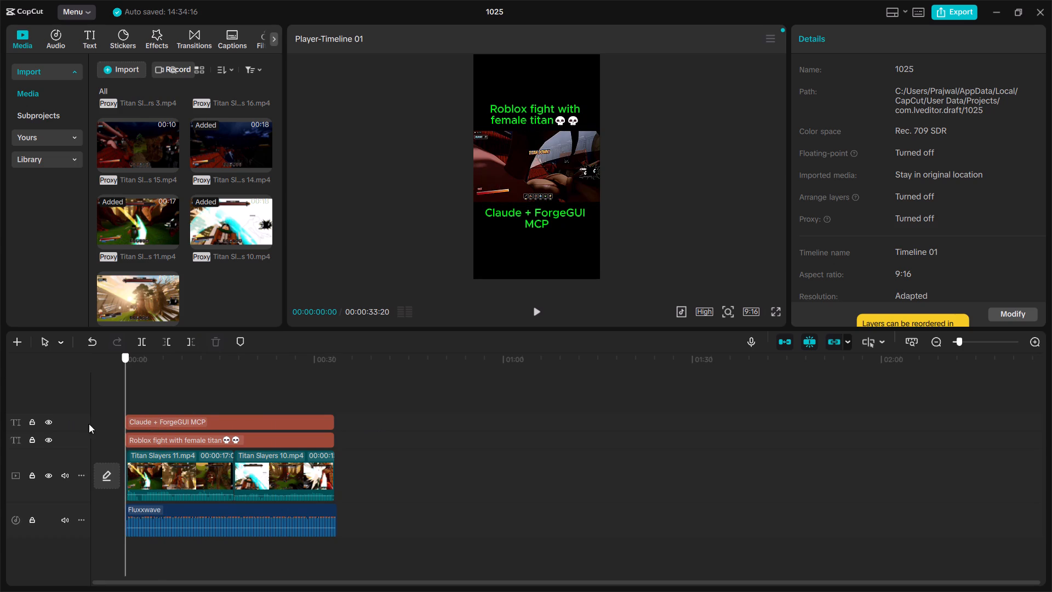
{"action": "left_click_drag", "start_coordinate": [89, 424], "coordinate": [26, 418]}
{"action": "key", "text": "ctrl+s"}
{"action": "key", "text": "ctrl+s"}
{"action": "key", "text": "ctrl+s"}
{"action": "key", "text": "ctrl+s"}
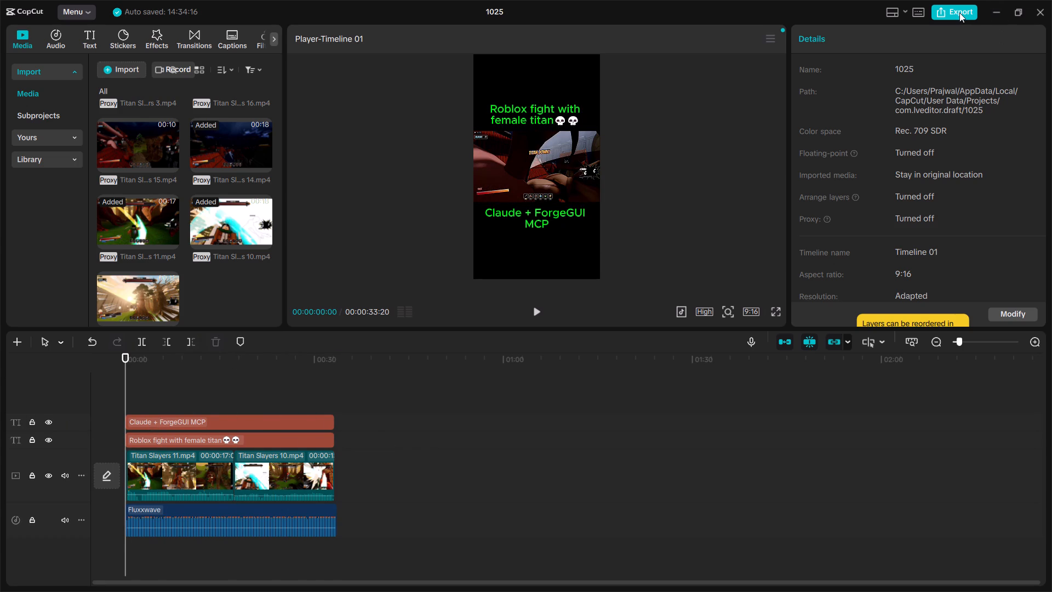
Export the video as 1025(1).mp4 to drive D at 1080P, H.264 and 30fps, without sharing it.
{"action": "left_click", "coordinate": [959, 13]}
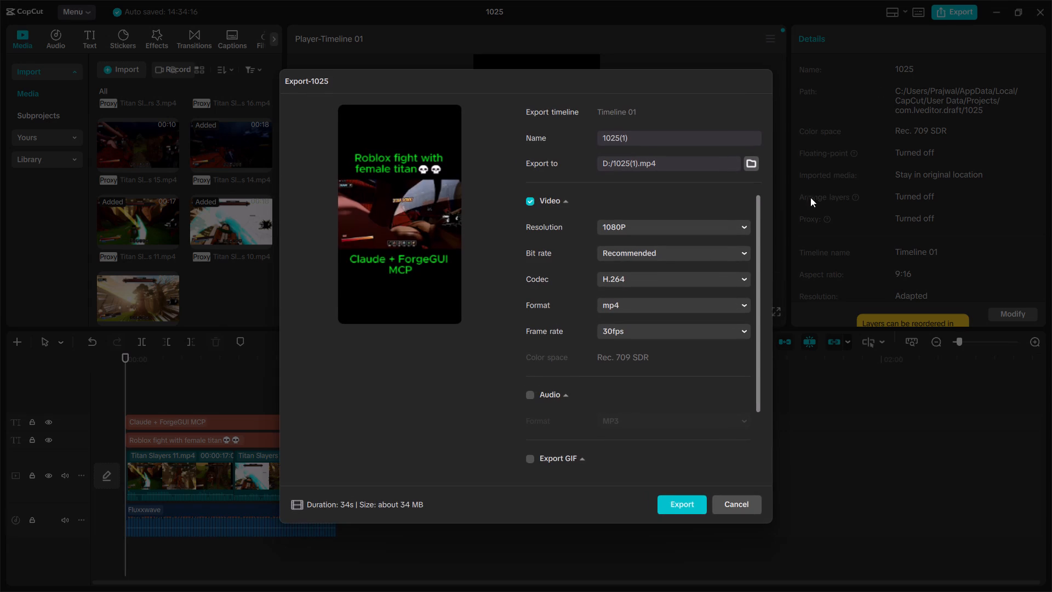
{"action": "left_click", "coordinate": [670, 500]}
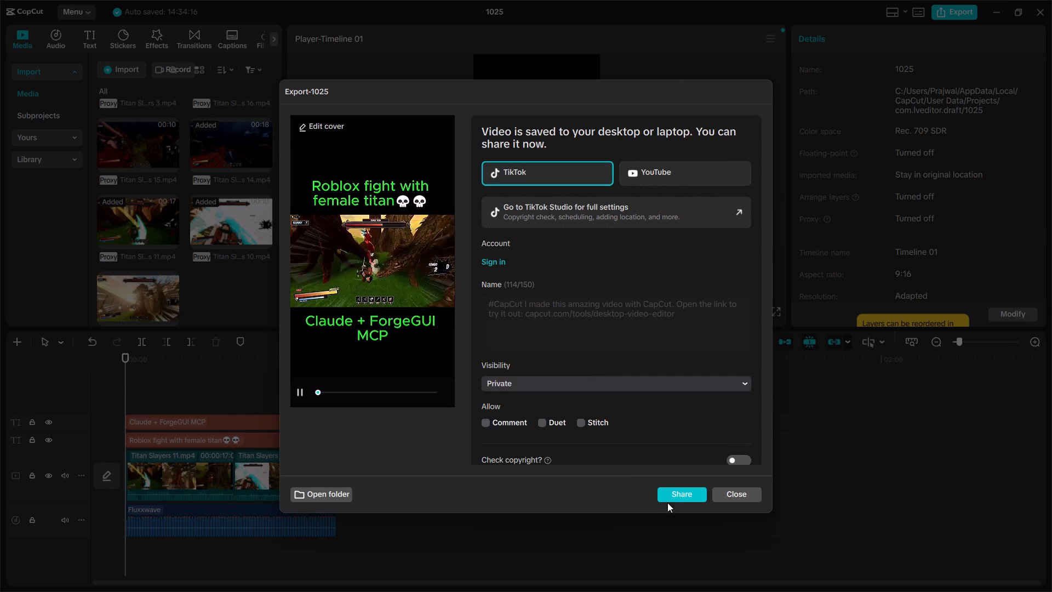
{"action": "left_click", "coordinate": [755, 496]}
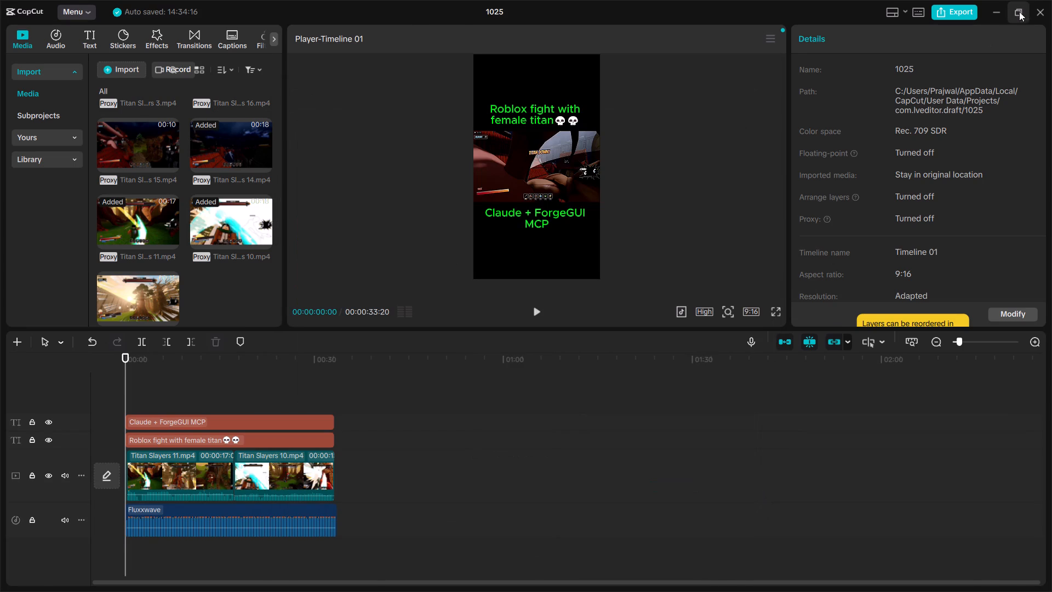
Switch from CapCut to File Explorer and open the Downloads folder.
{"action": "left_click", "coordinate": [1001, 11]}
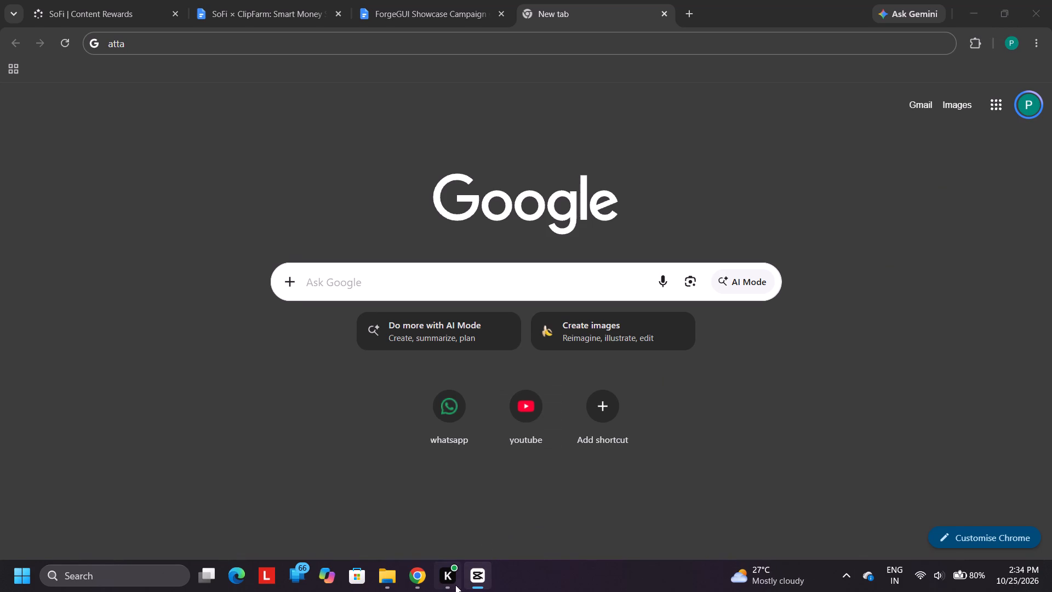
{"action": "left_click", "coordinate": [381, 576]}
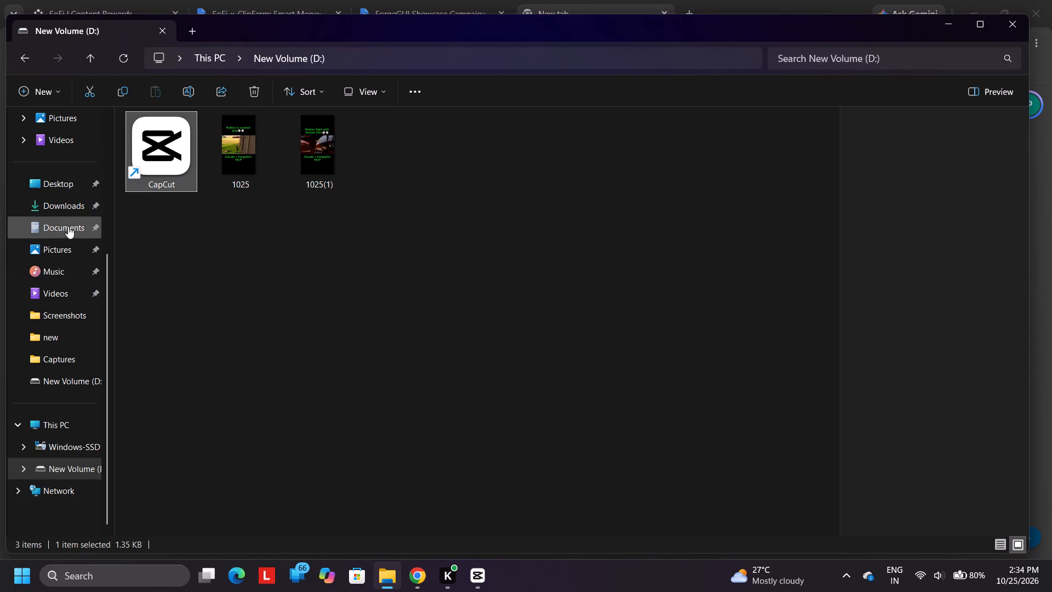
{"action": "left_click", "coordinate": [61, 211]}
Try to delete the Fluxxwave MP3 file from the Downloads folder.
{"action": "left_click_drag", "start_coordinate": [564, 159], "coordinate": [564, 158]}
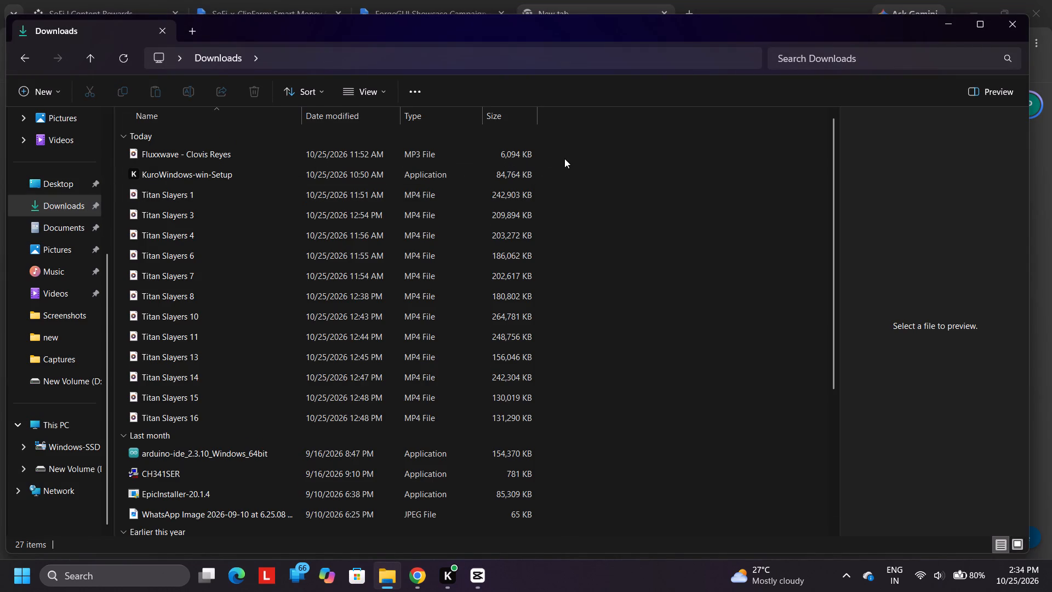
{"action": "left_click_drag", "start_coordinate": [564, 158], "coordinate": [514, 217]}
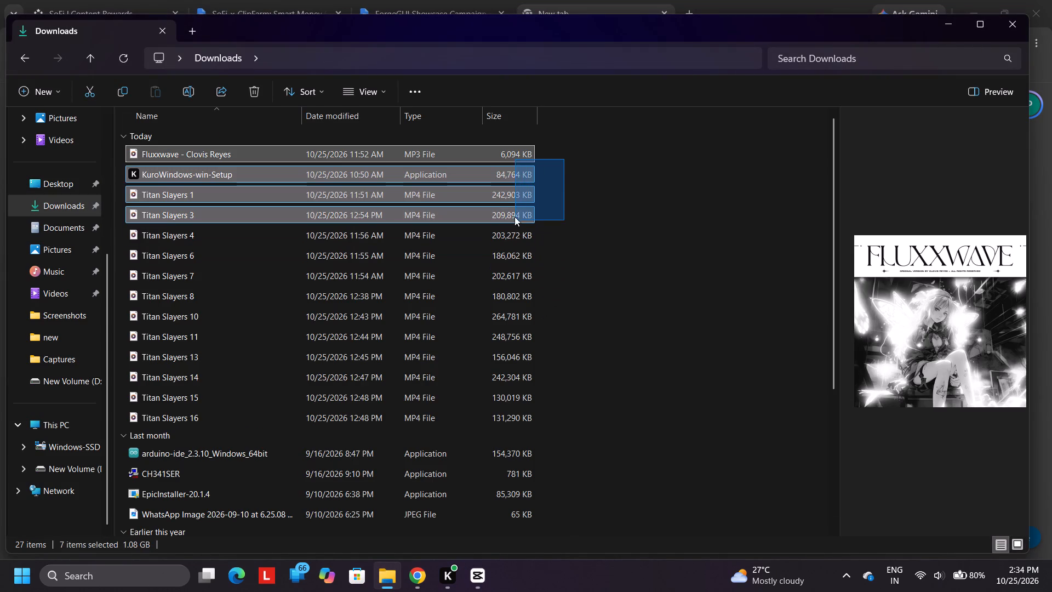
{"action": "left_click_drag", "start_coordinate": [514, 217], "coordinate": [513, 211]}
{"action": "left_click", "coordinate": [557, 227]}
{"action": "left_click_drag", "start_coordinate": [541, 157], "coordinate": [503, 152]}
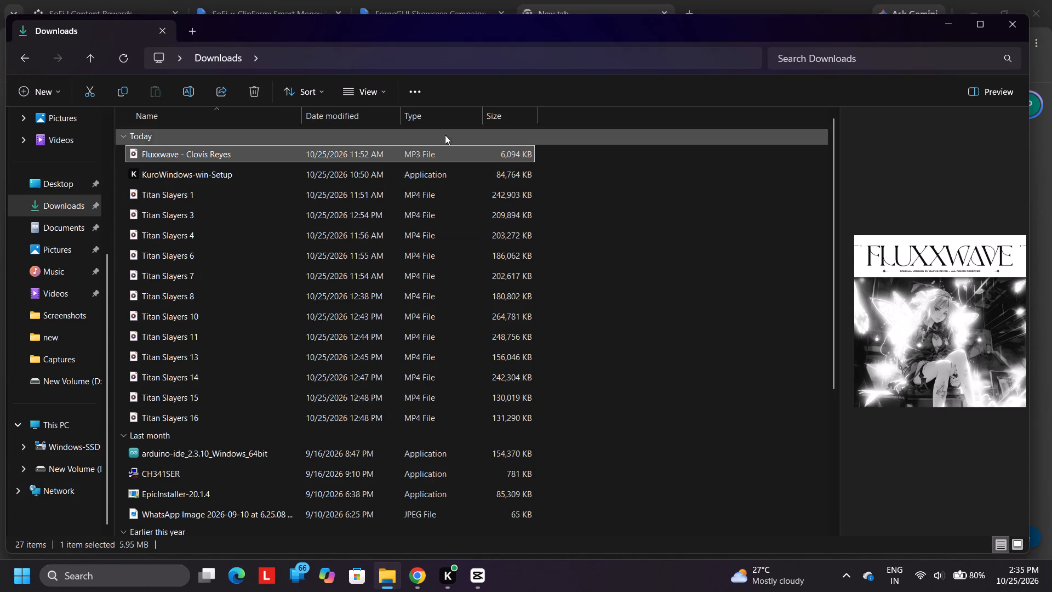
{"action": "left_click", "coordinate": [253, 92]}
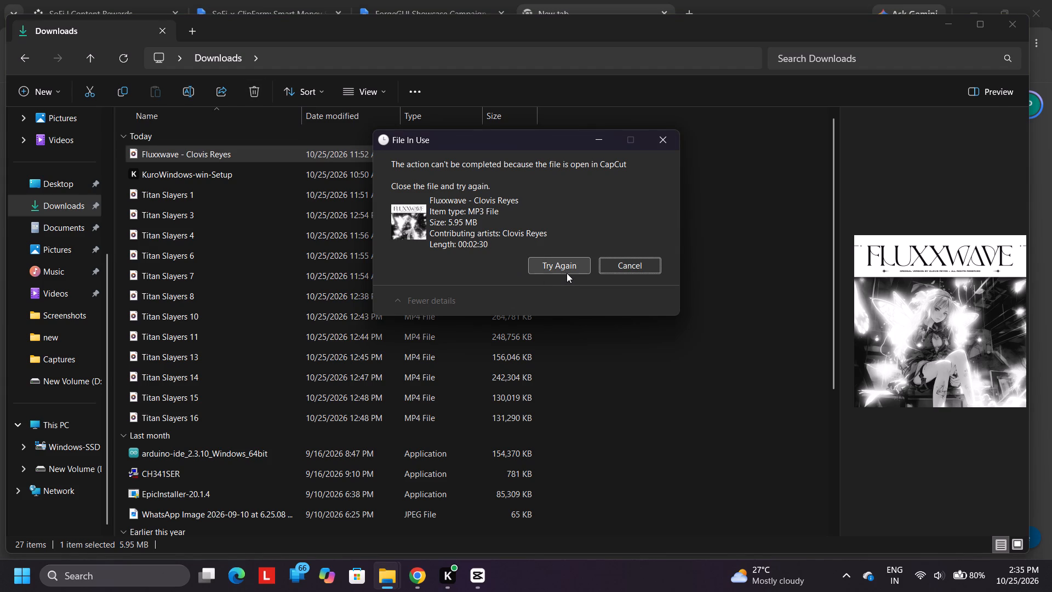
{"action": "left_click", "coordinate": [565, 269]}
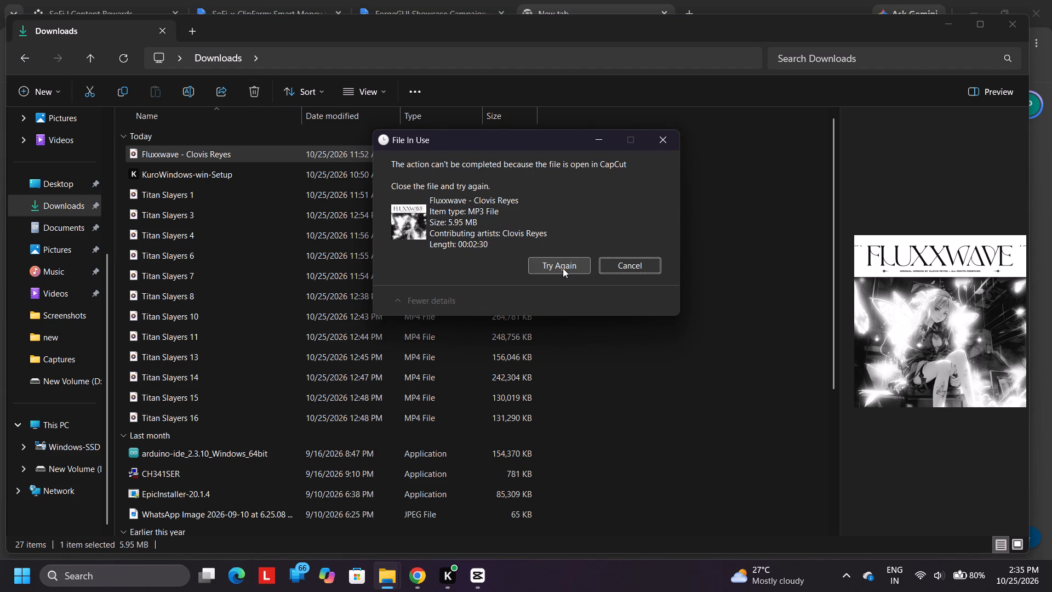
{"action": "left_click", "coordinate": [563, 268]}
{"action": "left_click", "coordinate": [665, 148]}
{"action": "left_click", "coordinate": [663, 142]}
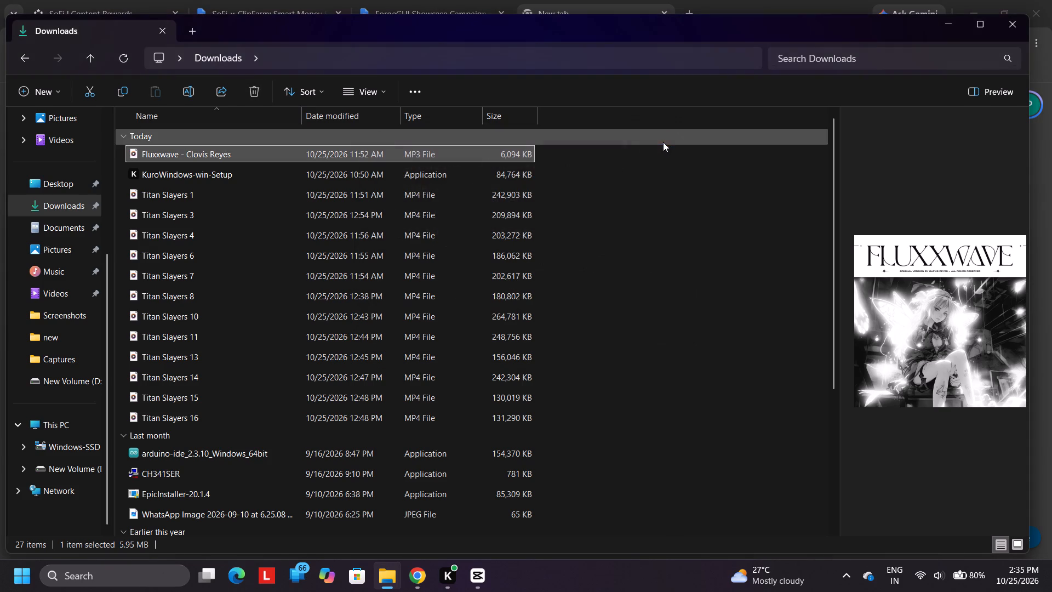
Delete the Titan Slayers MP4 clips, 1 through 16, from the Downloads folder, cancelling for any file still in use.
{"action": "left_click", "coordinate": [586, 195]}
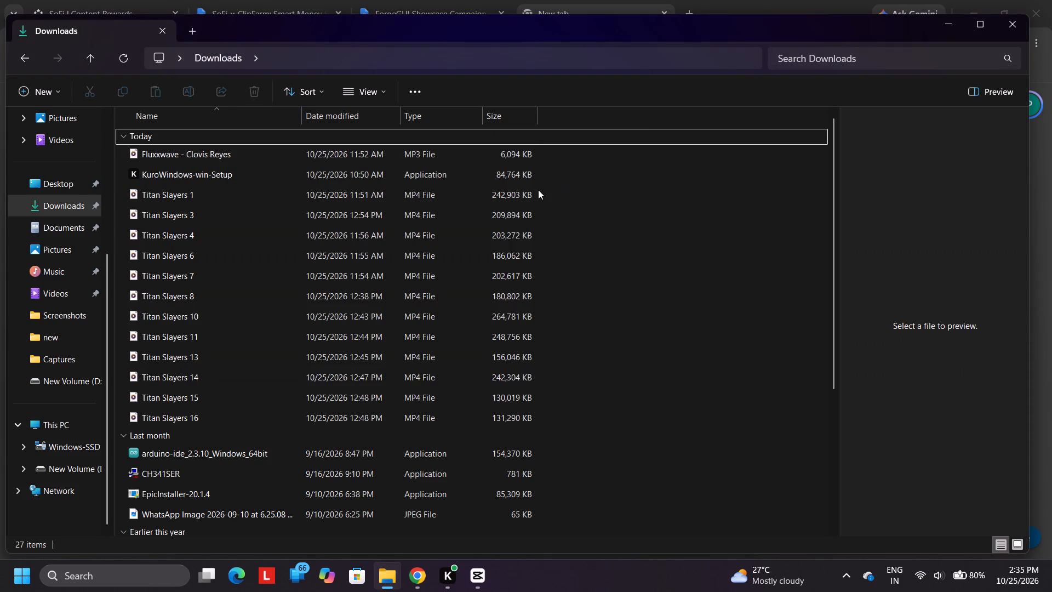
{"action": "left_click_drag", "start_coordinate": [538, 189], "coordinate": [516, 415]}
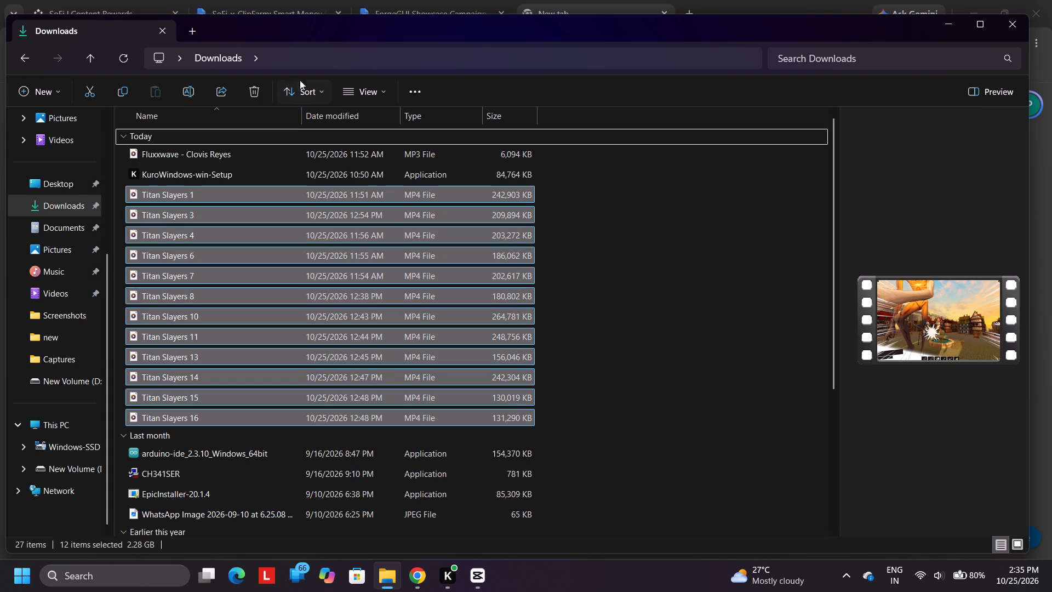
{"action": "left_click", "coordinate": [258, 94]}
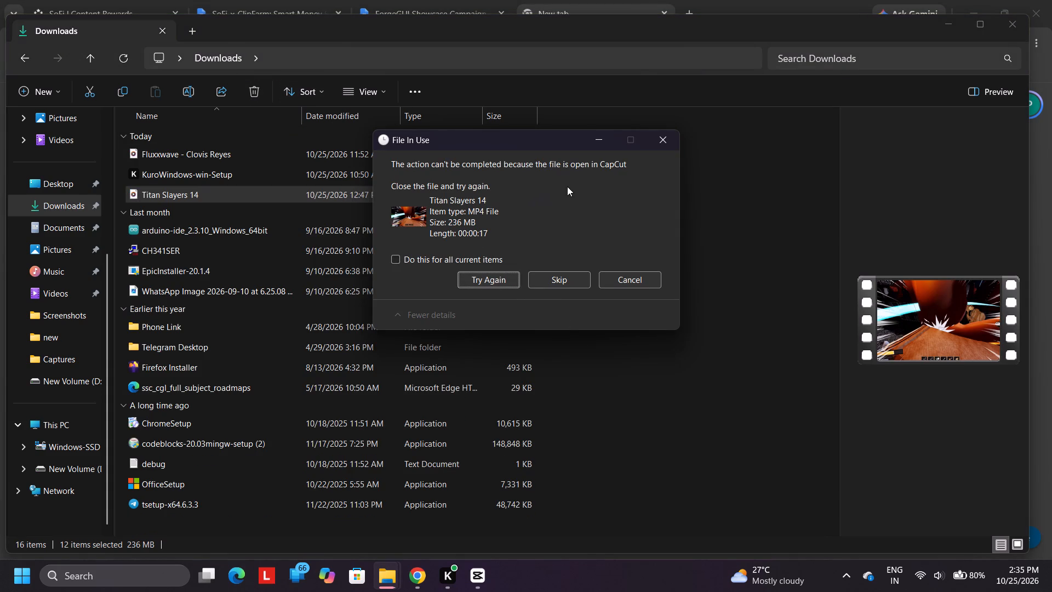
{"action": "left_click", "coordinate": [658, 145]}
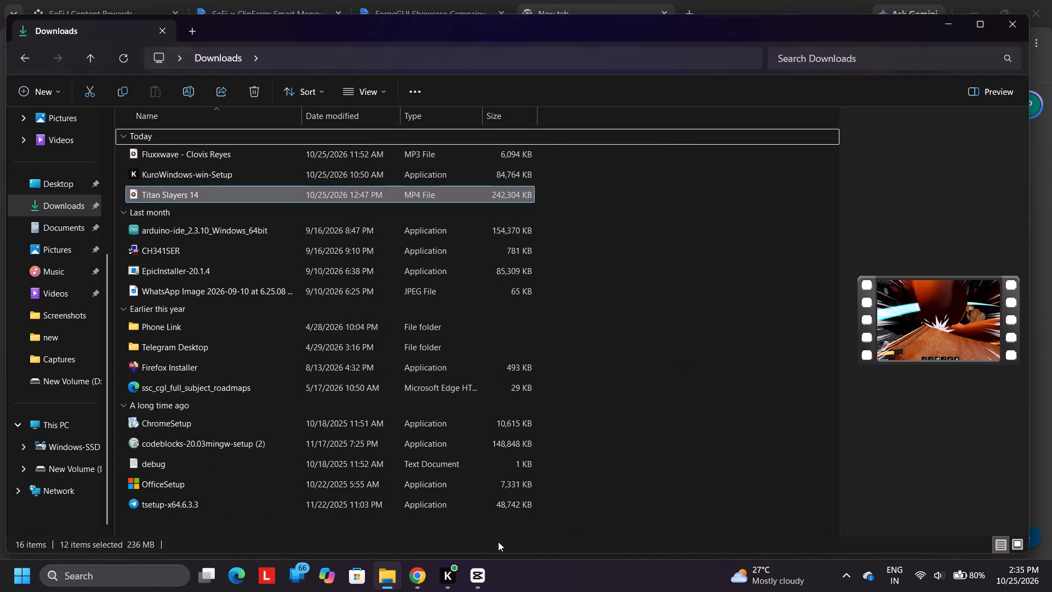
Switch to CapCut, close the 1025 project and quit the application.
{"action": "left_click", "coordinate": [473, 580]}
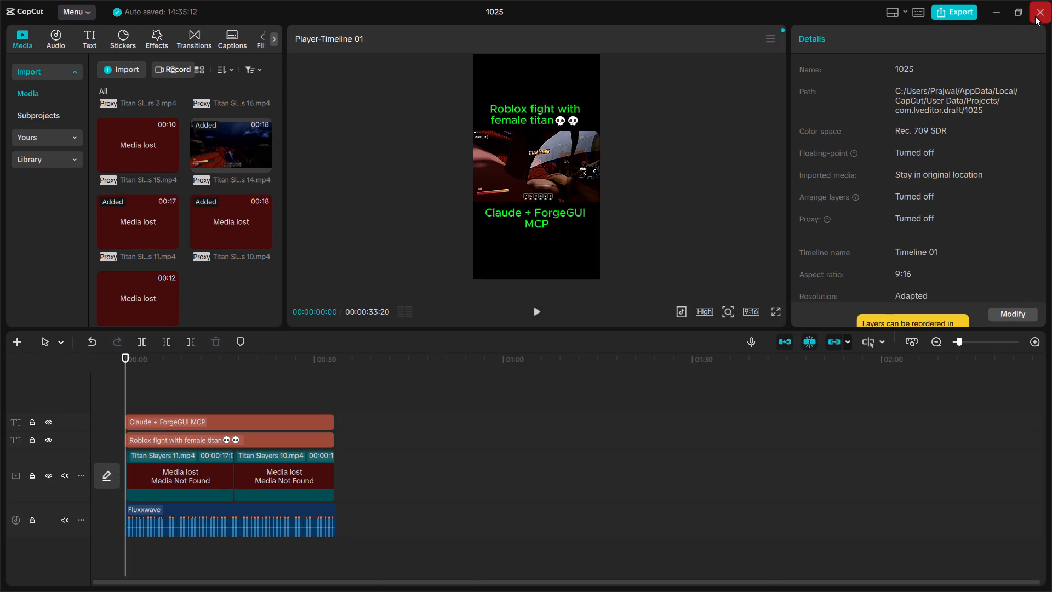
{"action": "left_click", "coordinate": [1035, 16]}
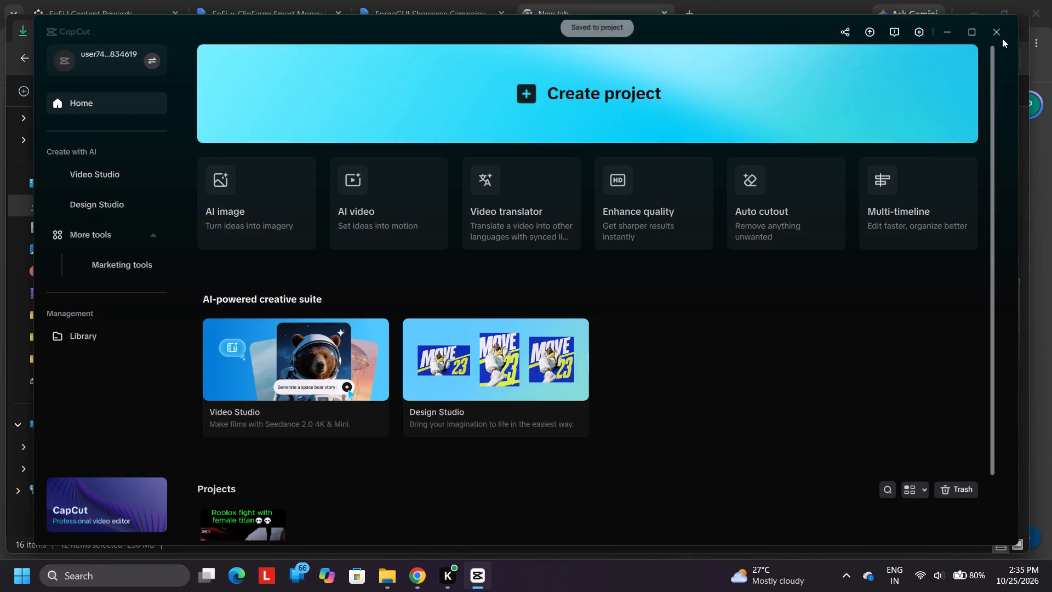
{"action": "left_click", "coordinate": [1003, 36]}
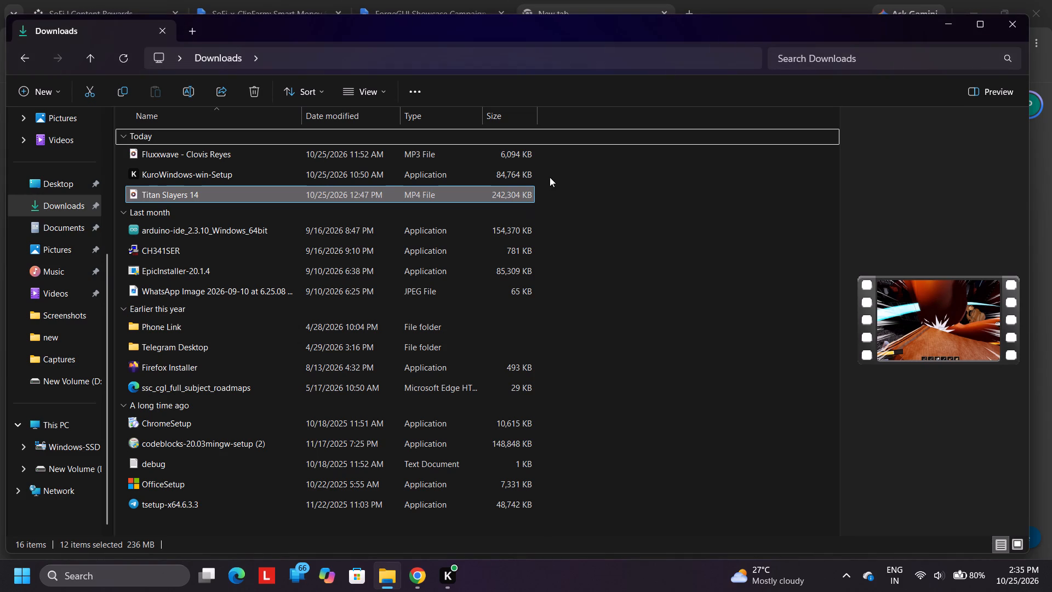
Delete the Fluxxwave MP3 and the remaining Titan Slayers 14 clip from the Downloads folder.
{"action": "left_click_drag", "start_coordinate": [544, 149], "coordinate": [499, 149]}
{"action": "left_click", "coordinate": [248, 90]}
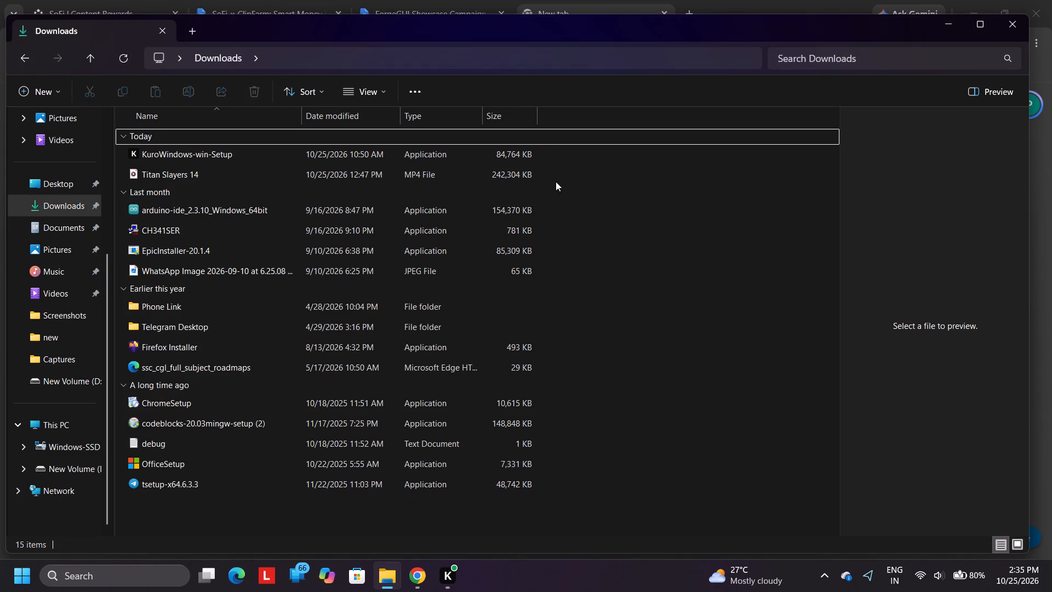
{"action": "left_click_drag", "start_coordinate": [542, 175], "coordinate": [513, 177]}
{"action": "left_click", "coordinate": [257, 92]}
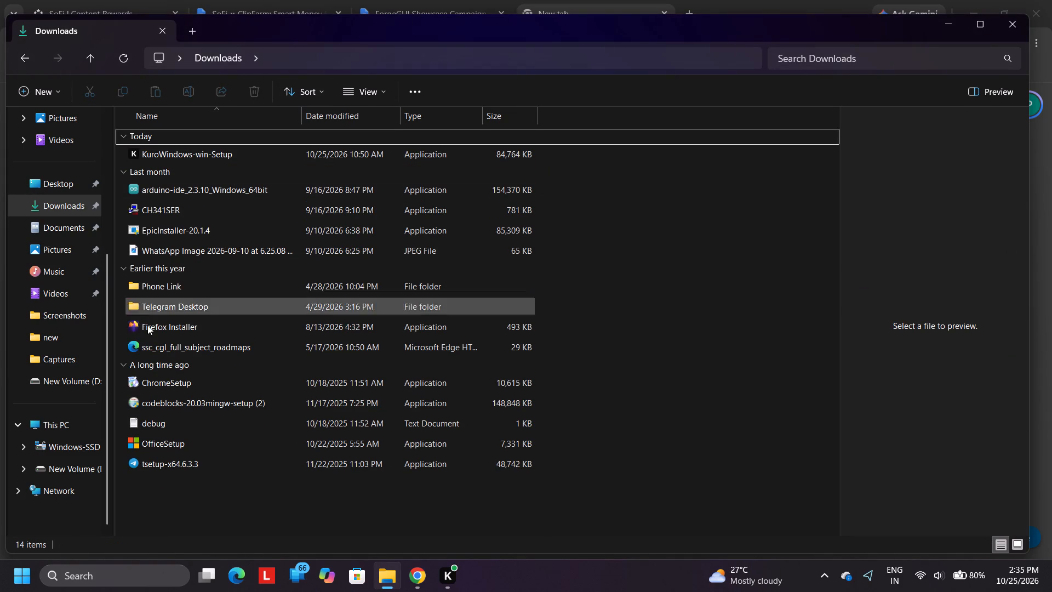
Open the exported 1025 video from New Volume (D:) to check its playback.
{"action": "left_click", "coordinate": [80, 475]}
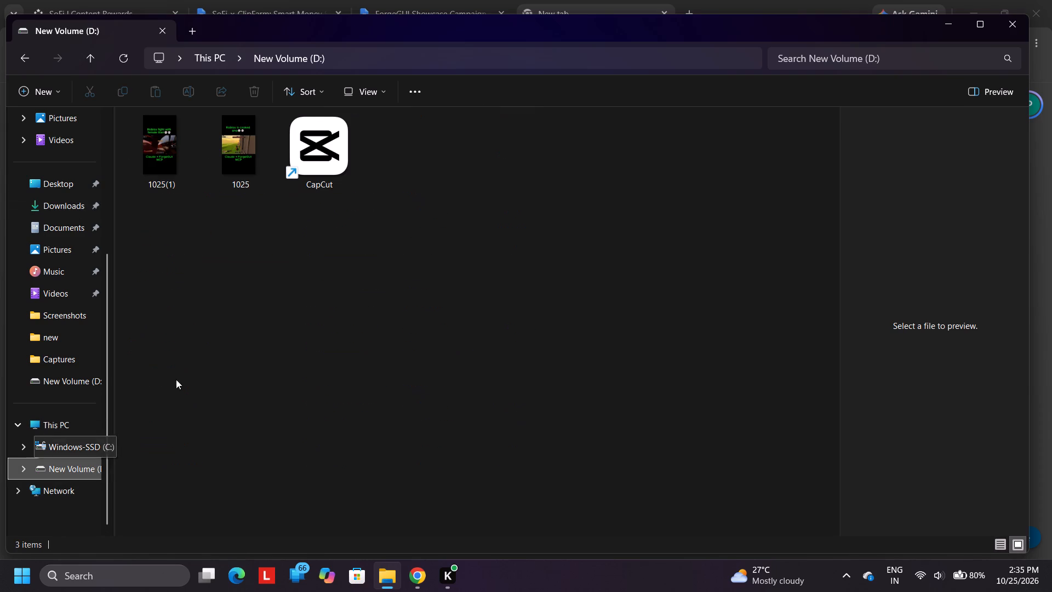
{"action": "double_click", "coordinate": [239, 167]}
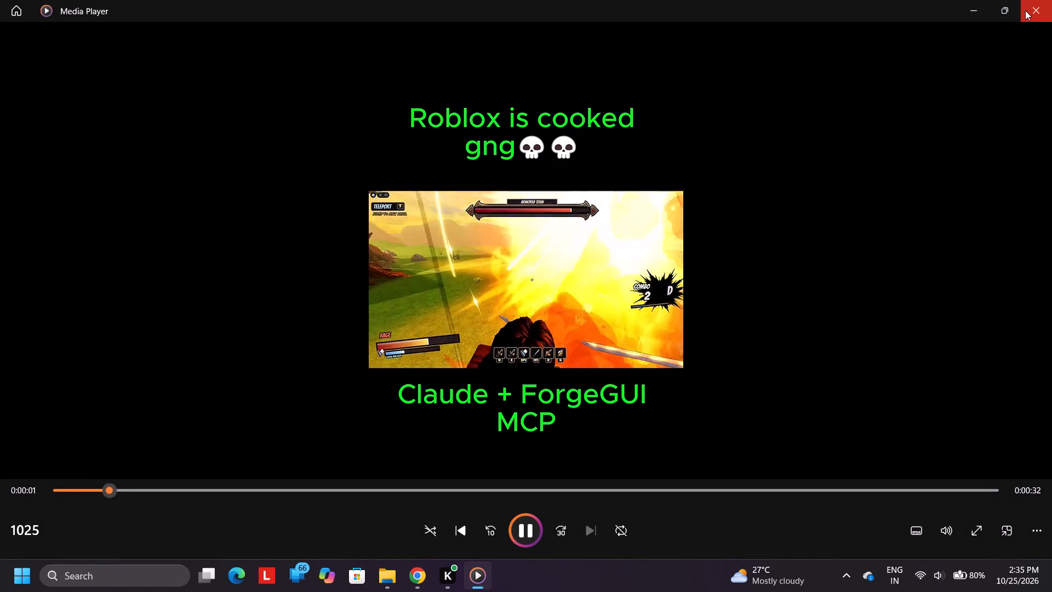
Close the 1025 video, switch to Chrome and open Google Drive in the empty tab.
{"action": "left_click", "coordinate": [1025, 10]}
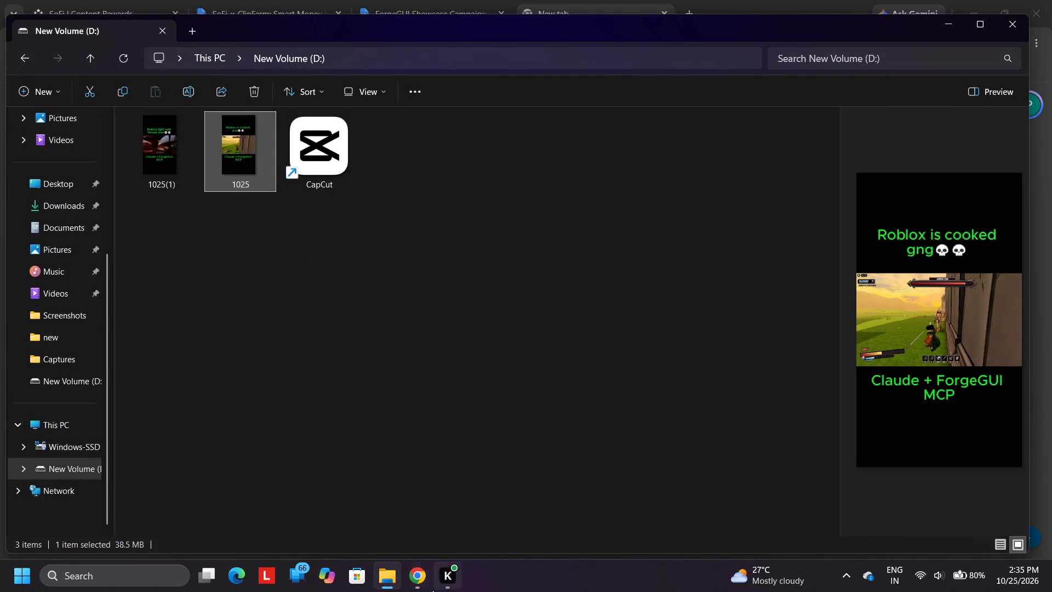
{"action": "left_click", "coordinate": [411, 587]}
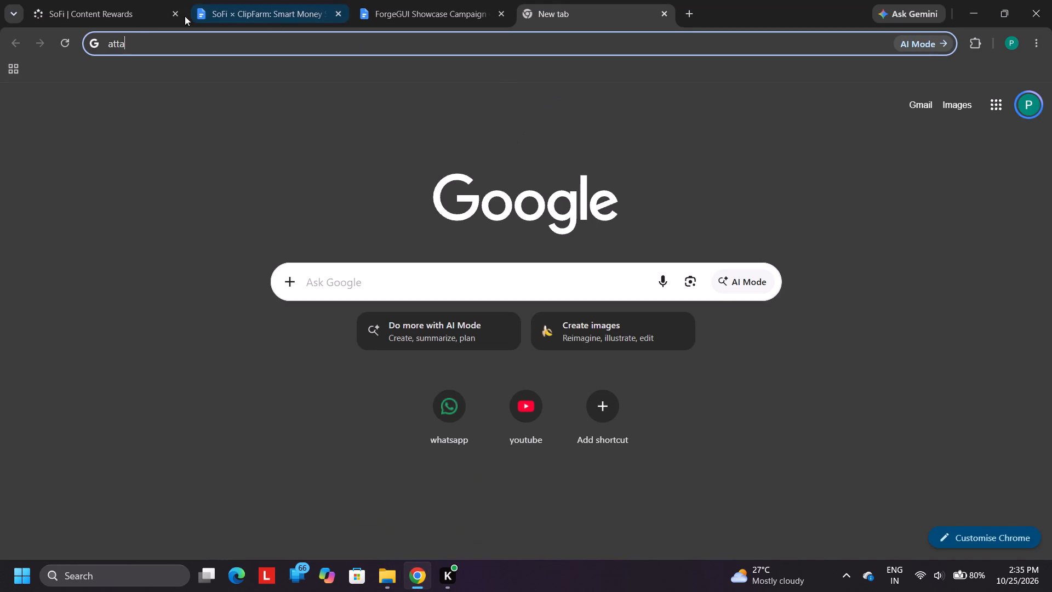
{"action": "key", "text": "BackSpace"}
{"action": "key", "text": "BackSpace"}
{"action": "key", "text": "BackSpace"}
{"action": "key", "text": "BackSpace"}
{"action": "key", "text": "BackSpace"}
{"action": "key", "text": "BackSpace"}
{"action": "key", "text": "BackSpace"}
{"action": "key", "text": "BackSpace"}
{"action": "key", "text": "BackSpace"}
{"action": "key", "text": "BackSpace"}
{"action": "key", "text": "BackSpace"}
{"action": "key", "text": "BackSpace"}
{"action": "key", "text": "BackSpace"}
{"action": "key", "text": "BackSpace"}
{"action": "key", "text": "BackSpace"}
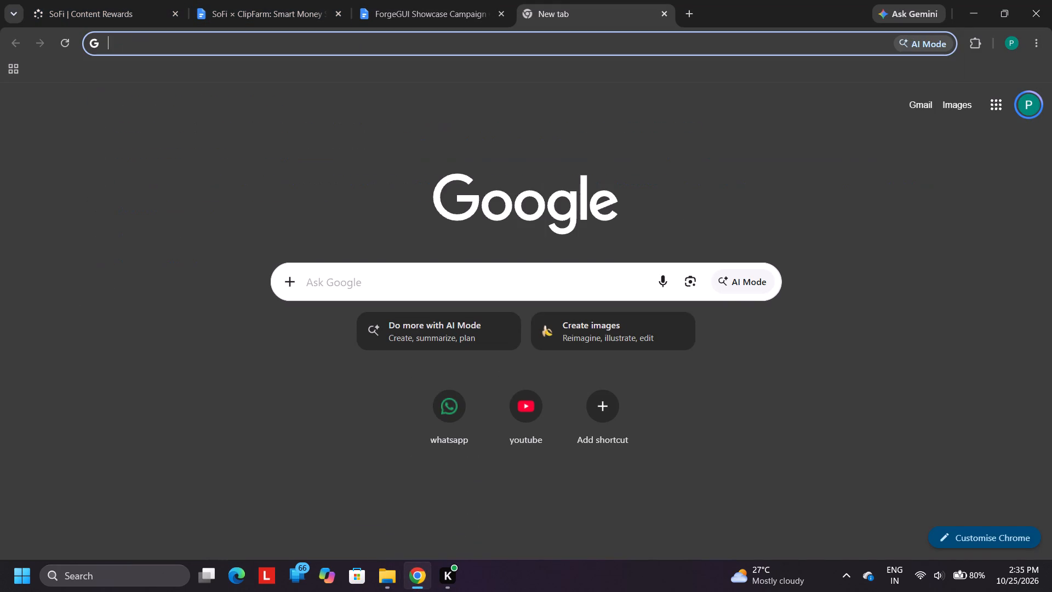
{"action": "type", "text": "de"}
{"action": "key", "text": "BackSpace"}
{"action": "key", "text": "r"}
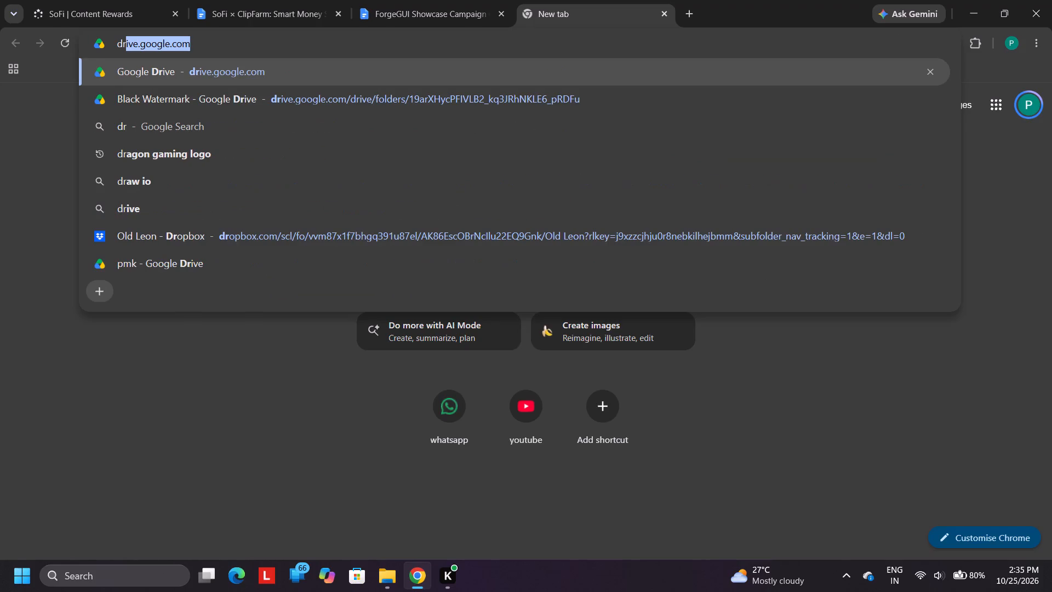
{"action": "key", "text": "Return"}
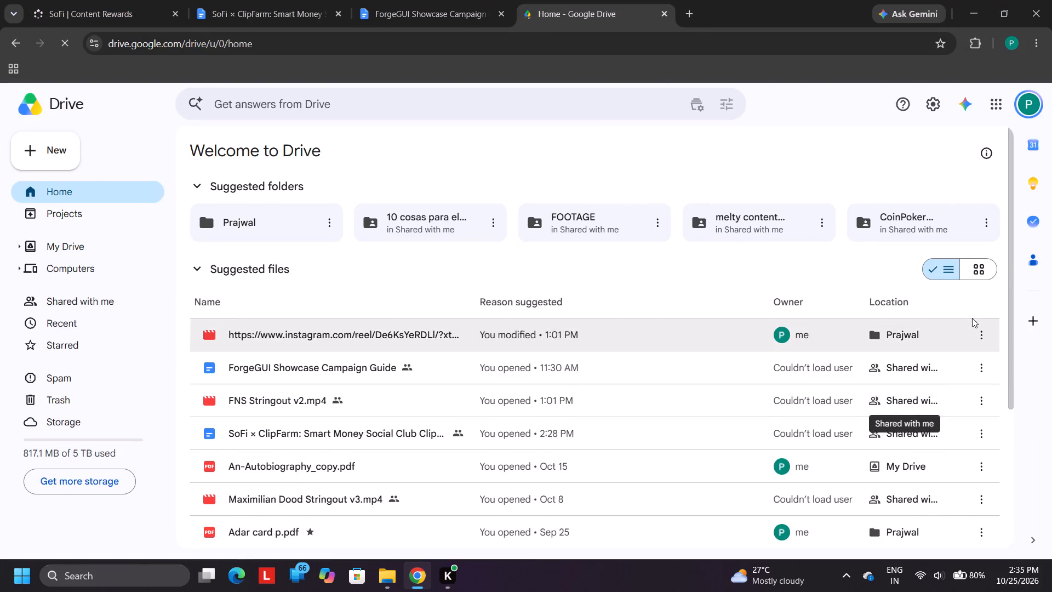
Move the suggested video named with an Instagram reel link, stored in the Prajwal folder, to the trash.
{"action": "left_click", "coordinate": [981, 338]}
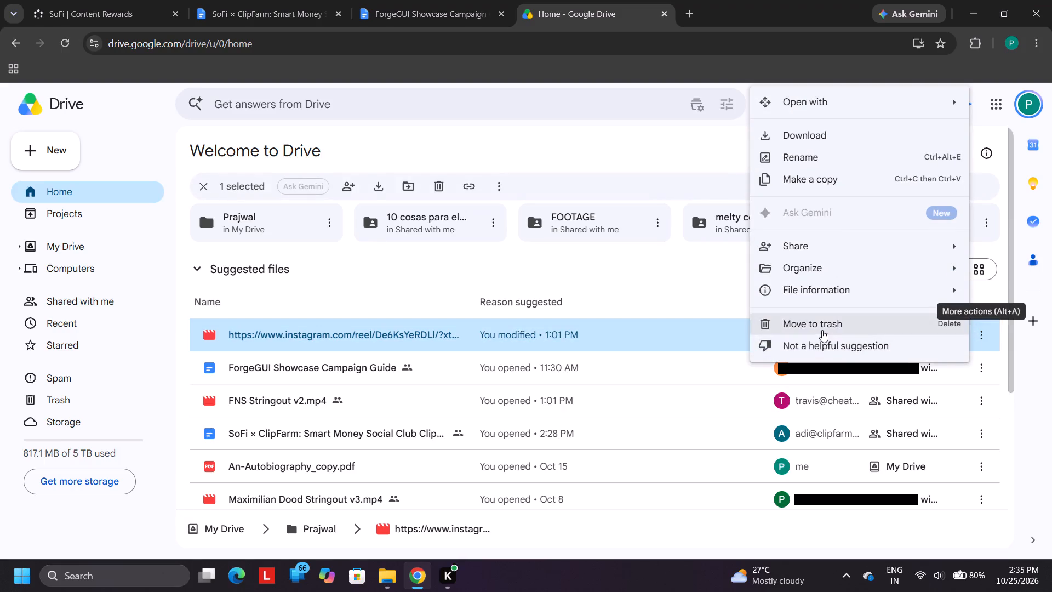
{"action": "left_click", "coordinate": [821, 329]}
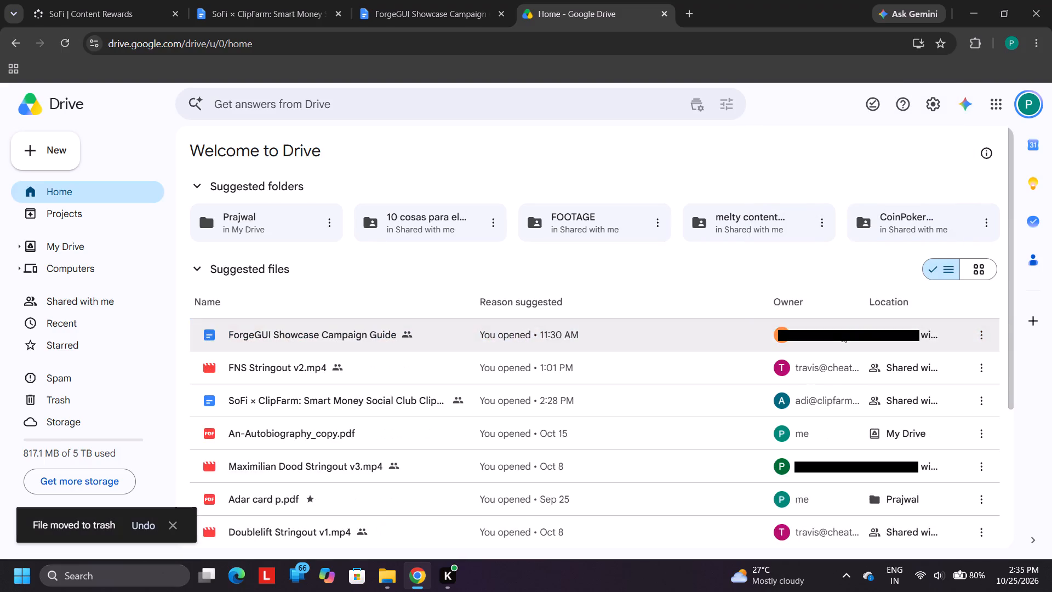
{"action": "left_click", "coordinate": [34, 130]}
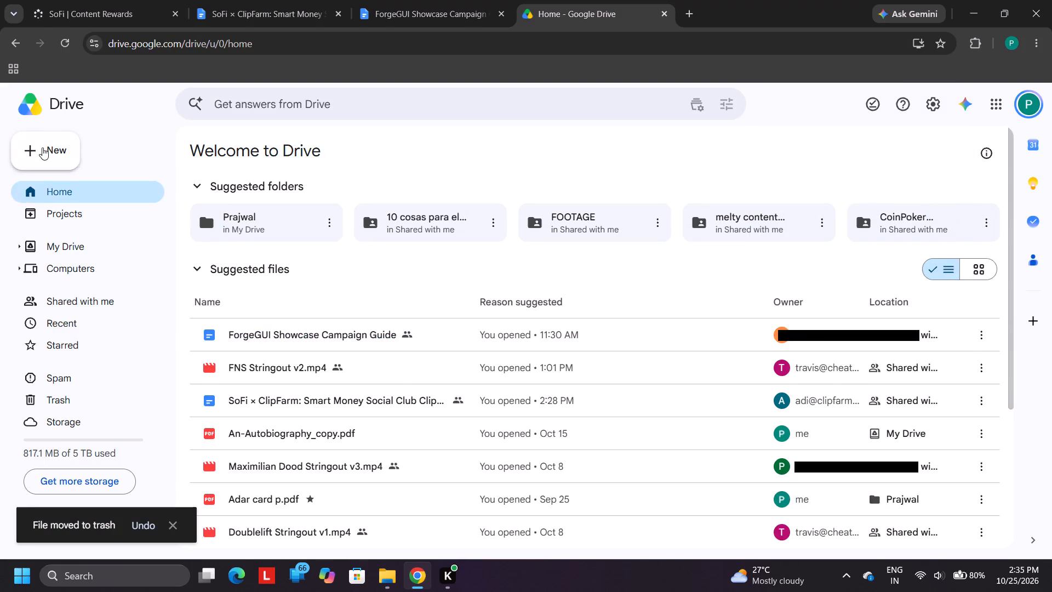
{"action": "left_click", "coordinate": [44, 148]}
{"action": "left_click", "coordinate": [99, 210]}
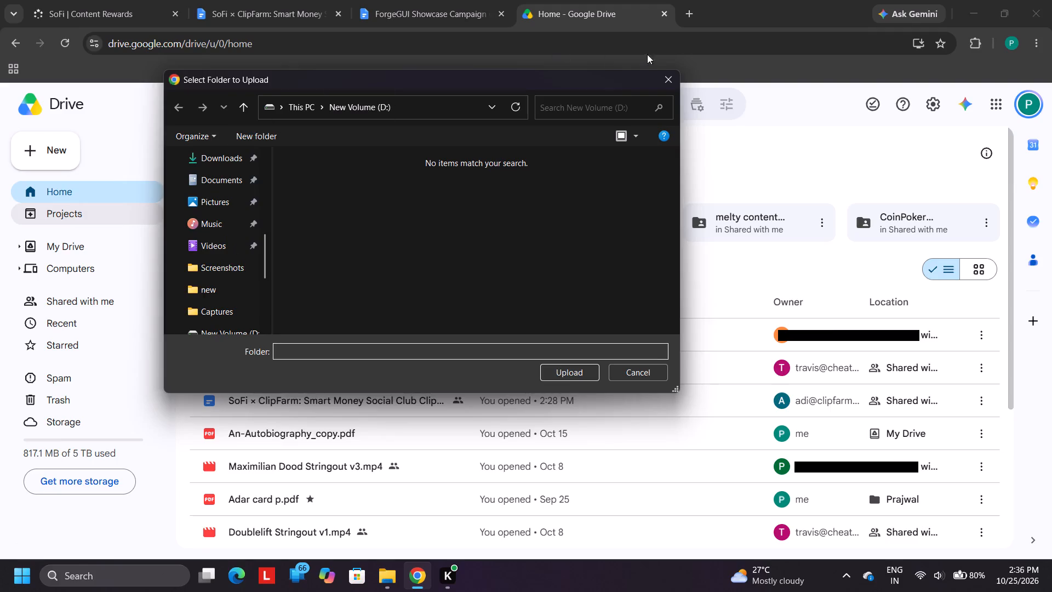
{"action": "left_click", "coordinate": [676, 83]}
Upload the video files 1025 and 1025(1) from New Volume (D:) to Google Drive.
{"action": "left_click", "coordinate": [39, 147]}
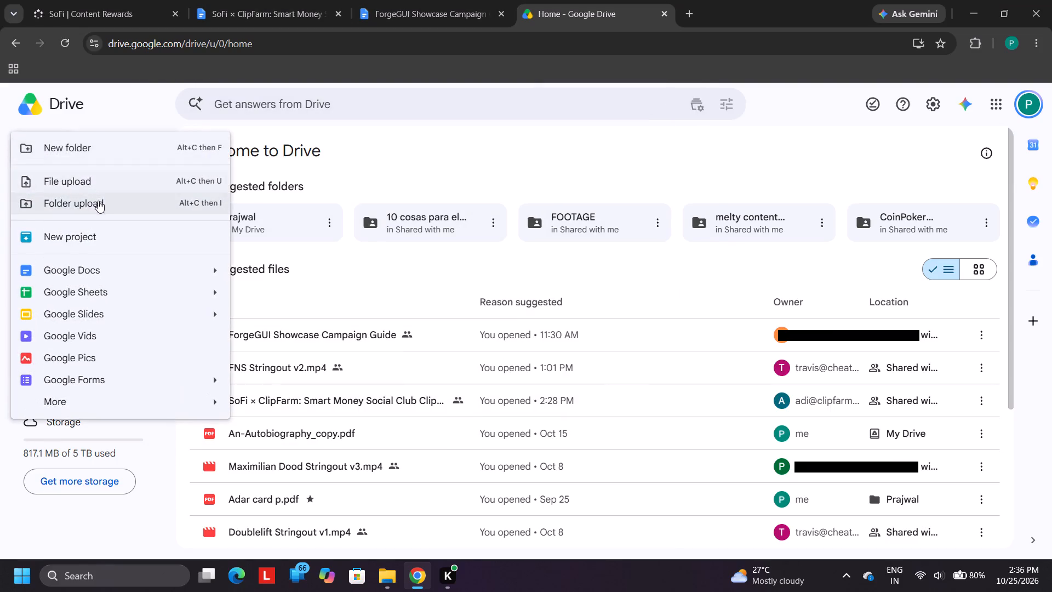
{"action": "left_click", "coordinate": [96, 185]}
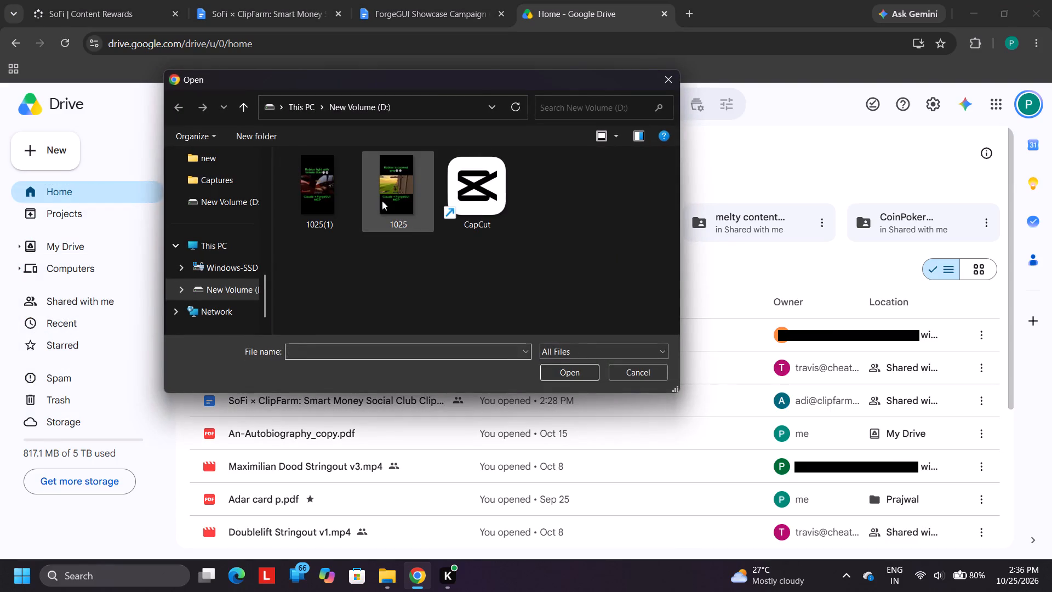
{"action": "left_click", "coordinate": [385, 201]}
{"action": "left_click", "coordinate": [564, 374]}
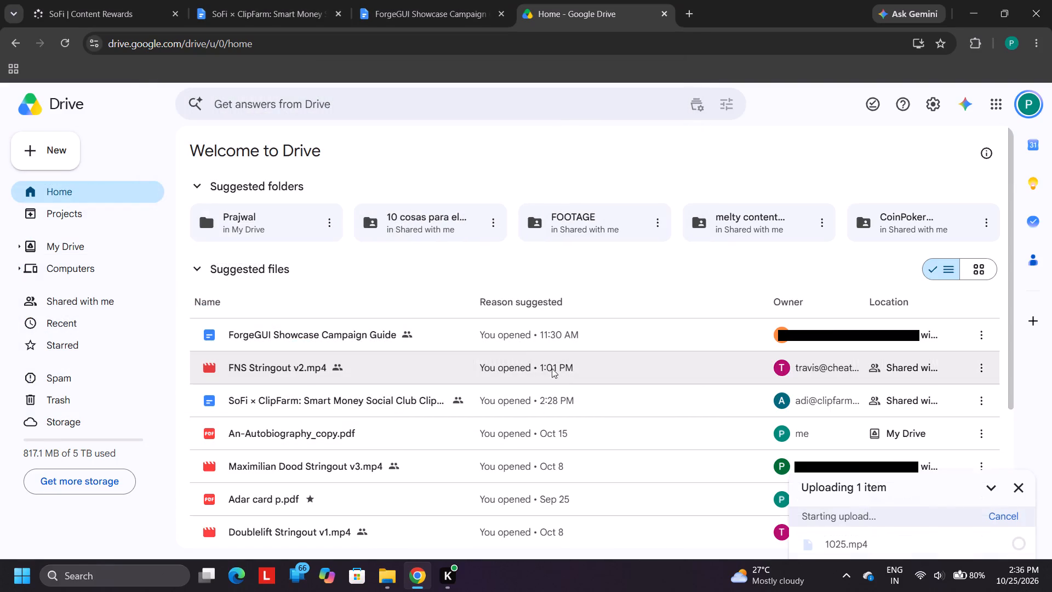
{"action": "left_click", "coordinate": [30, 160]}
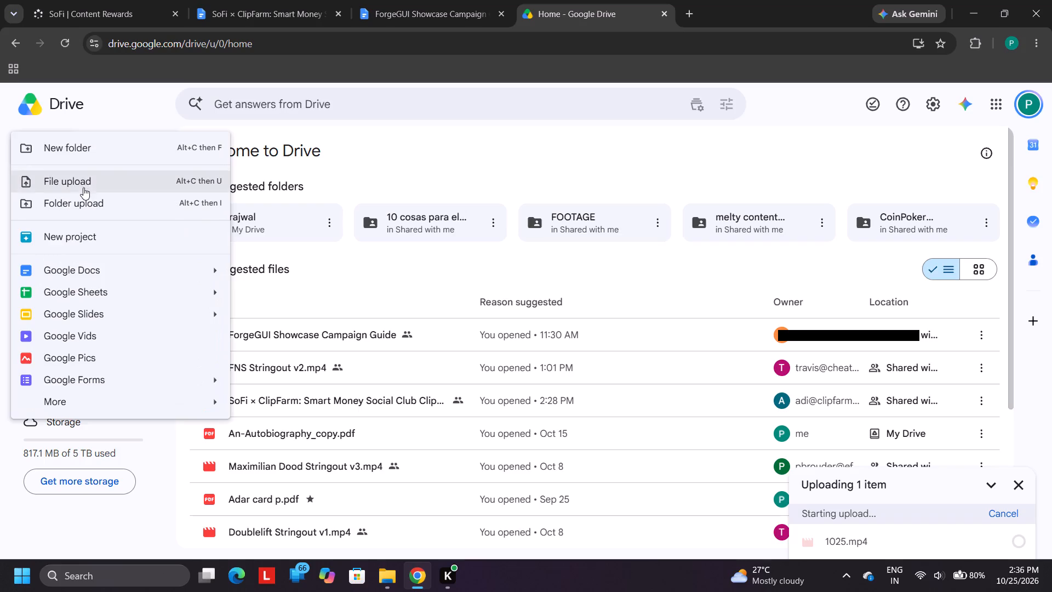
{"action": "left_click", "coordinate": [83, 187]}
{"action": "left_click", "coordinate": [328, 203]}
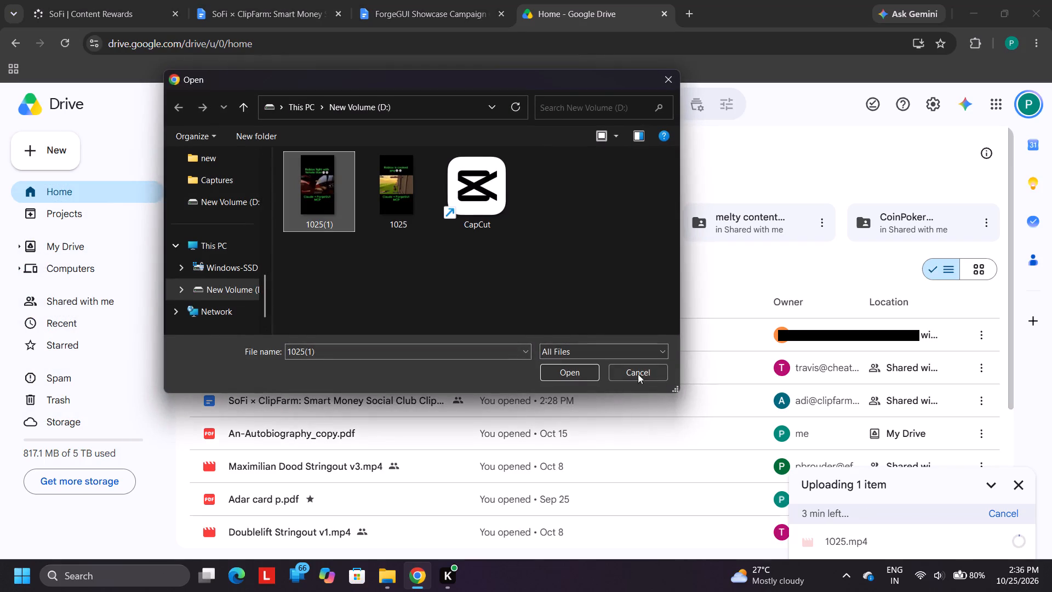
{"action": "left_click", "coordinate": [571, 370]}
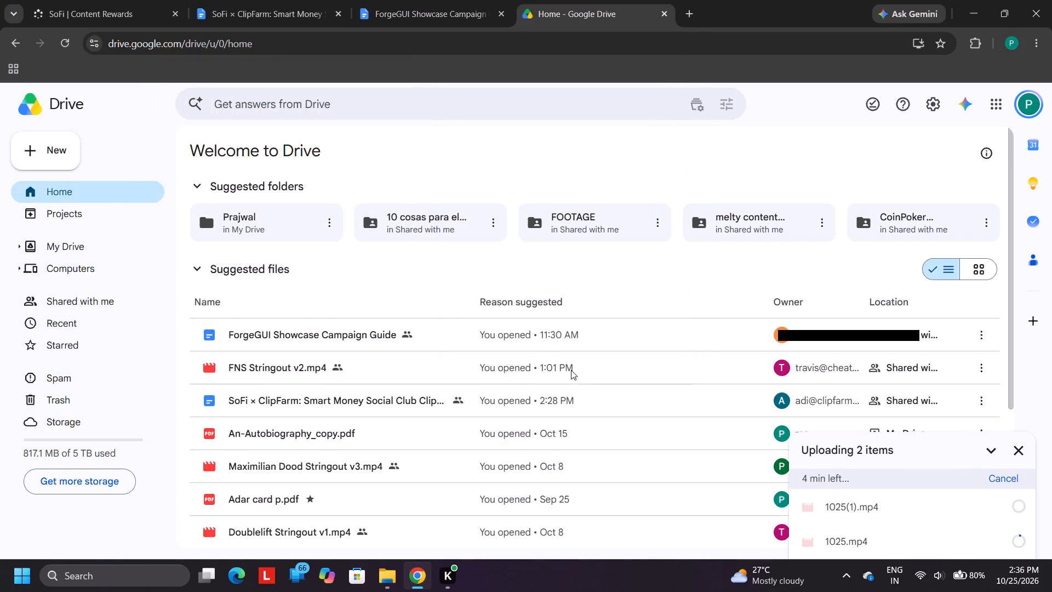